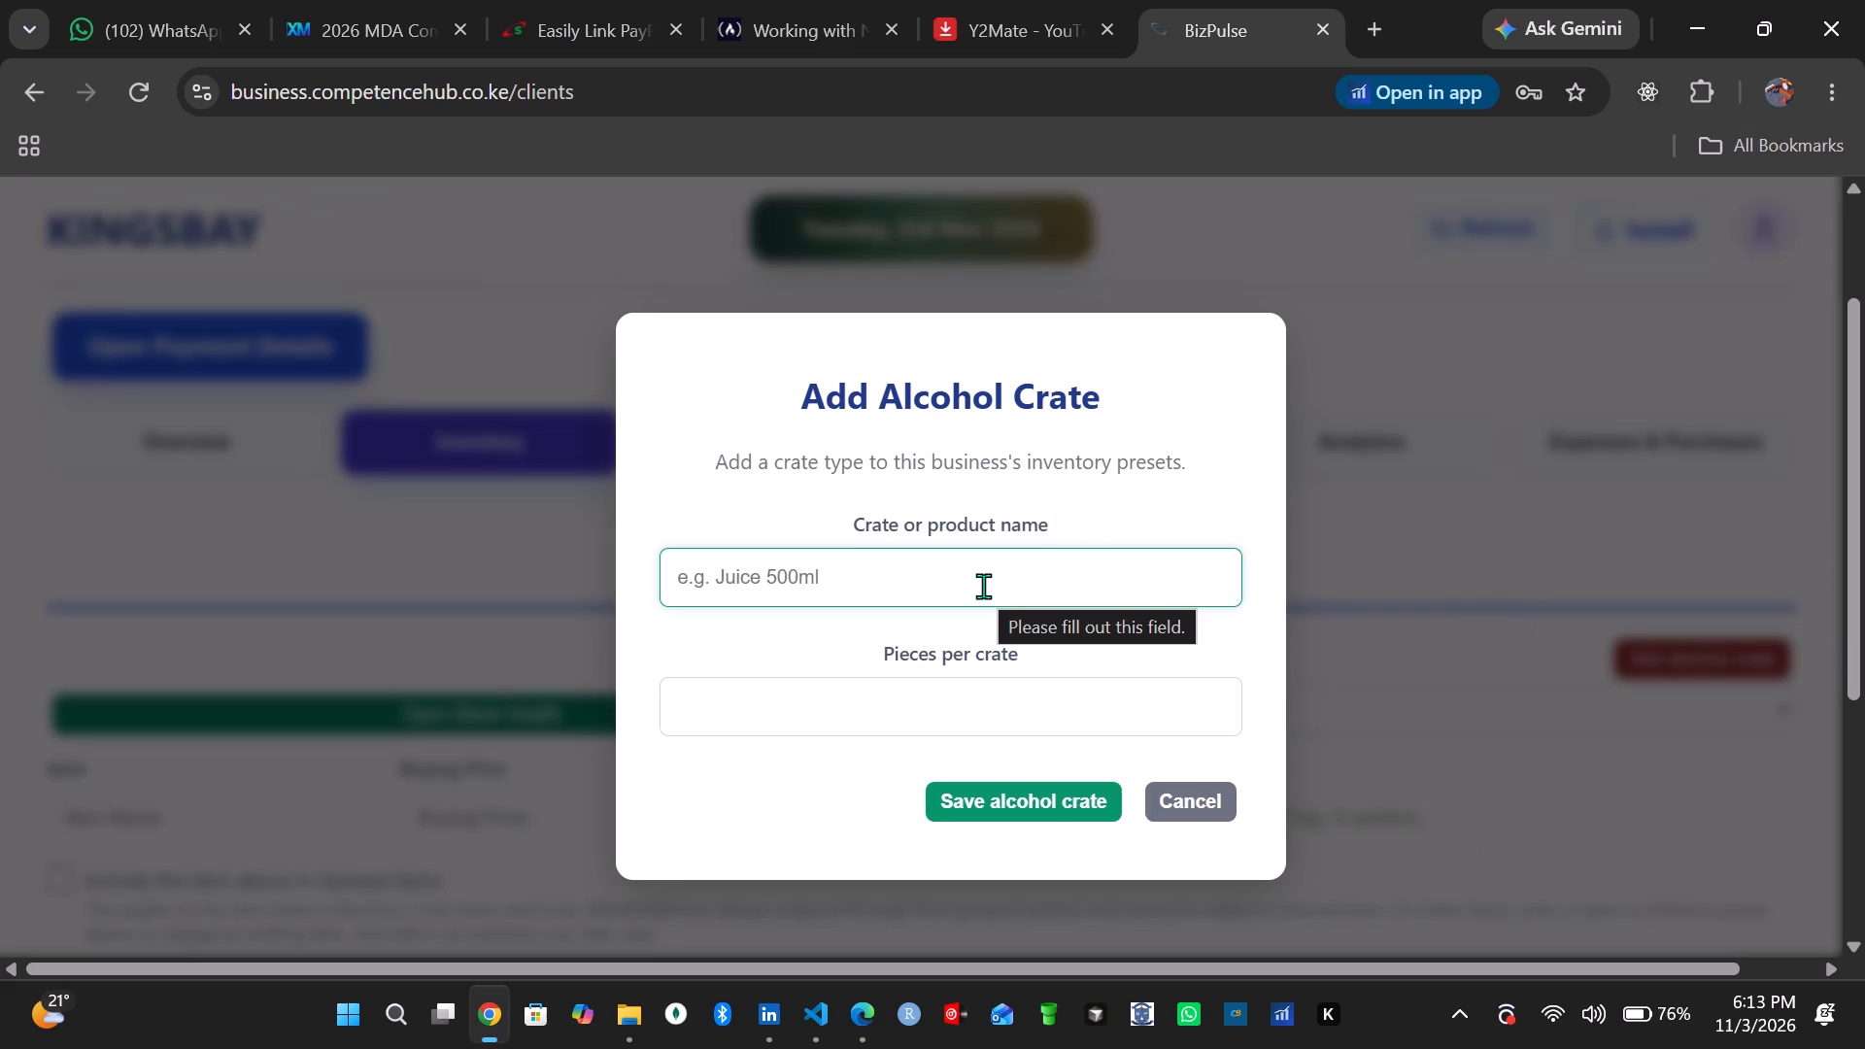
key("g")
type("ui")
key("n")
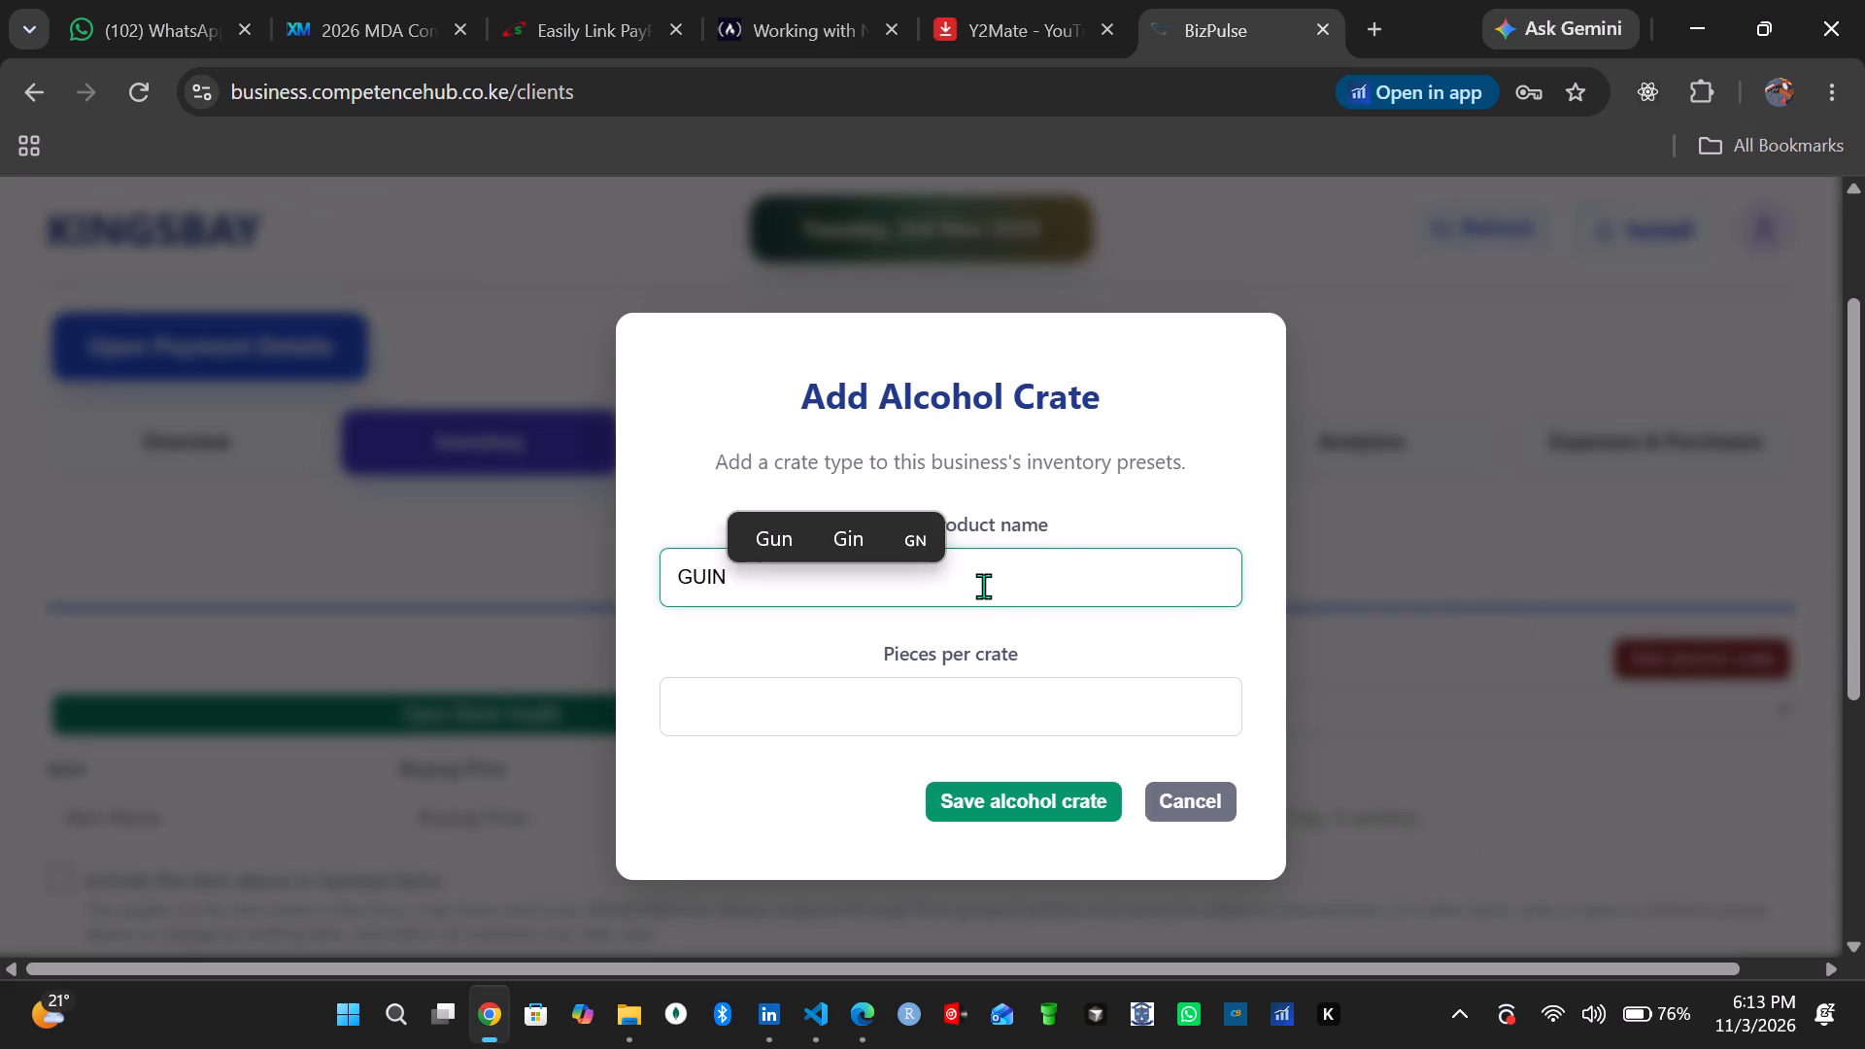
key("n")
type("ess")
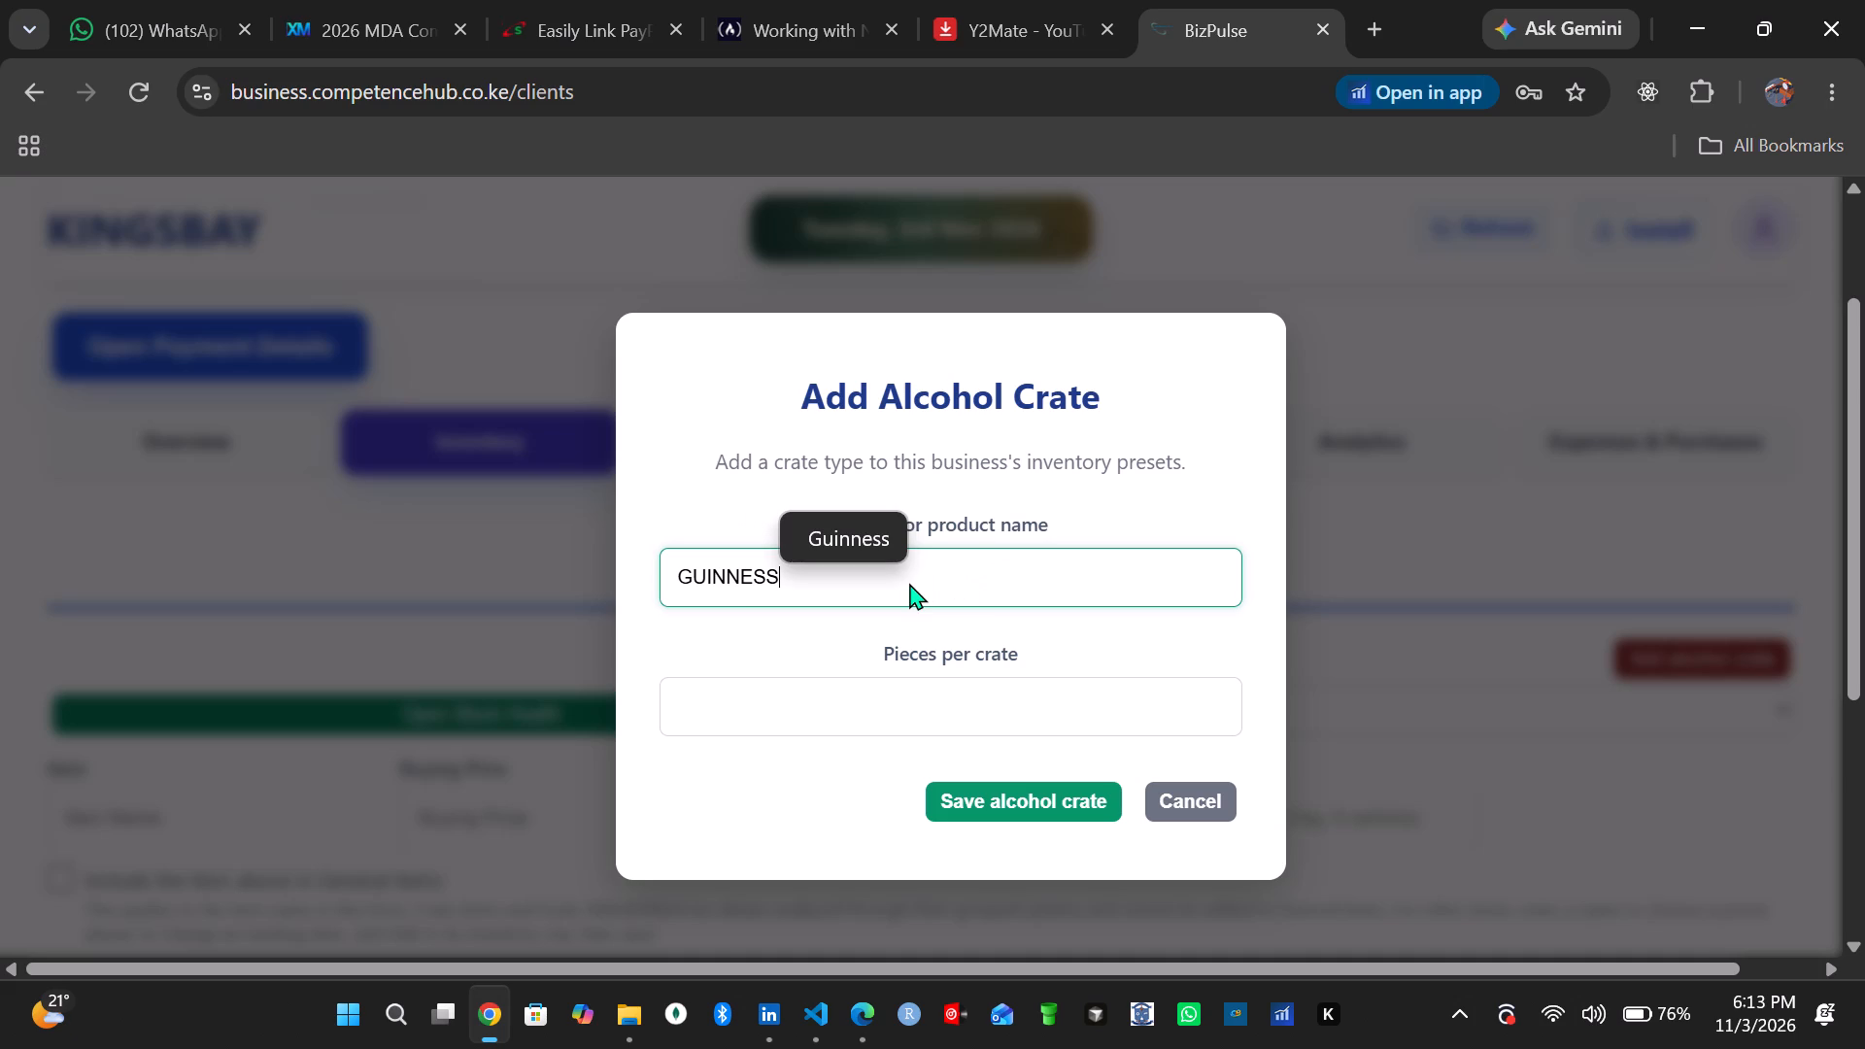
left_click(844, 712)
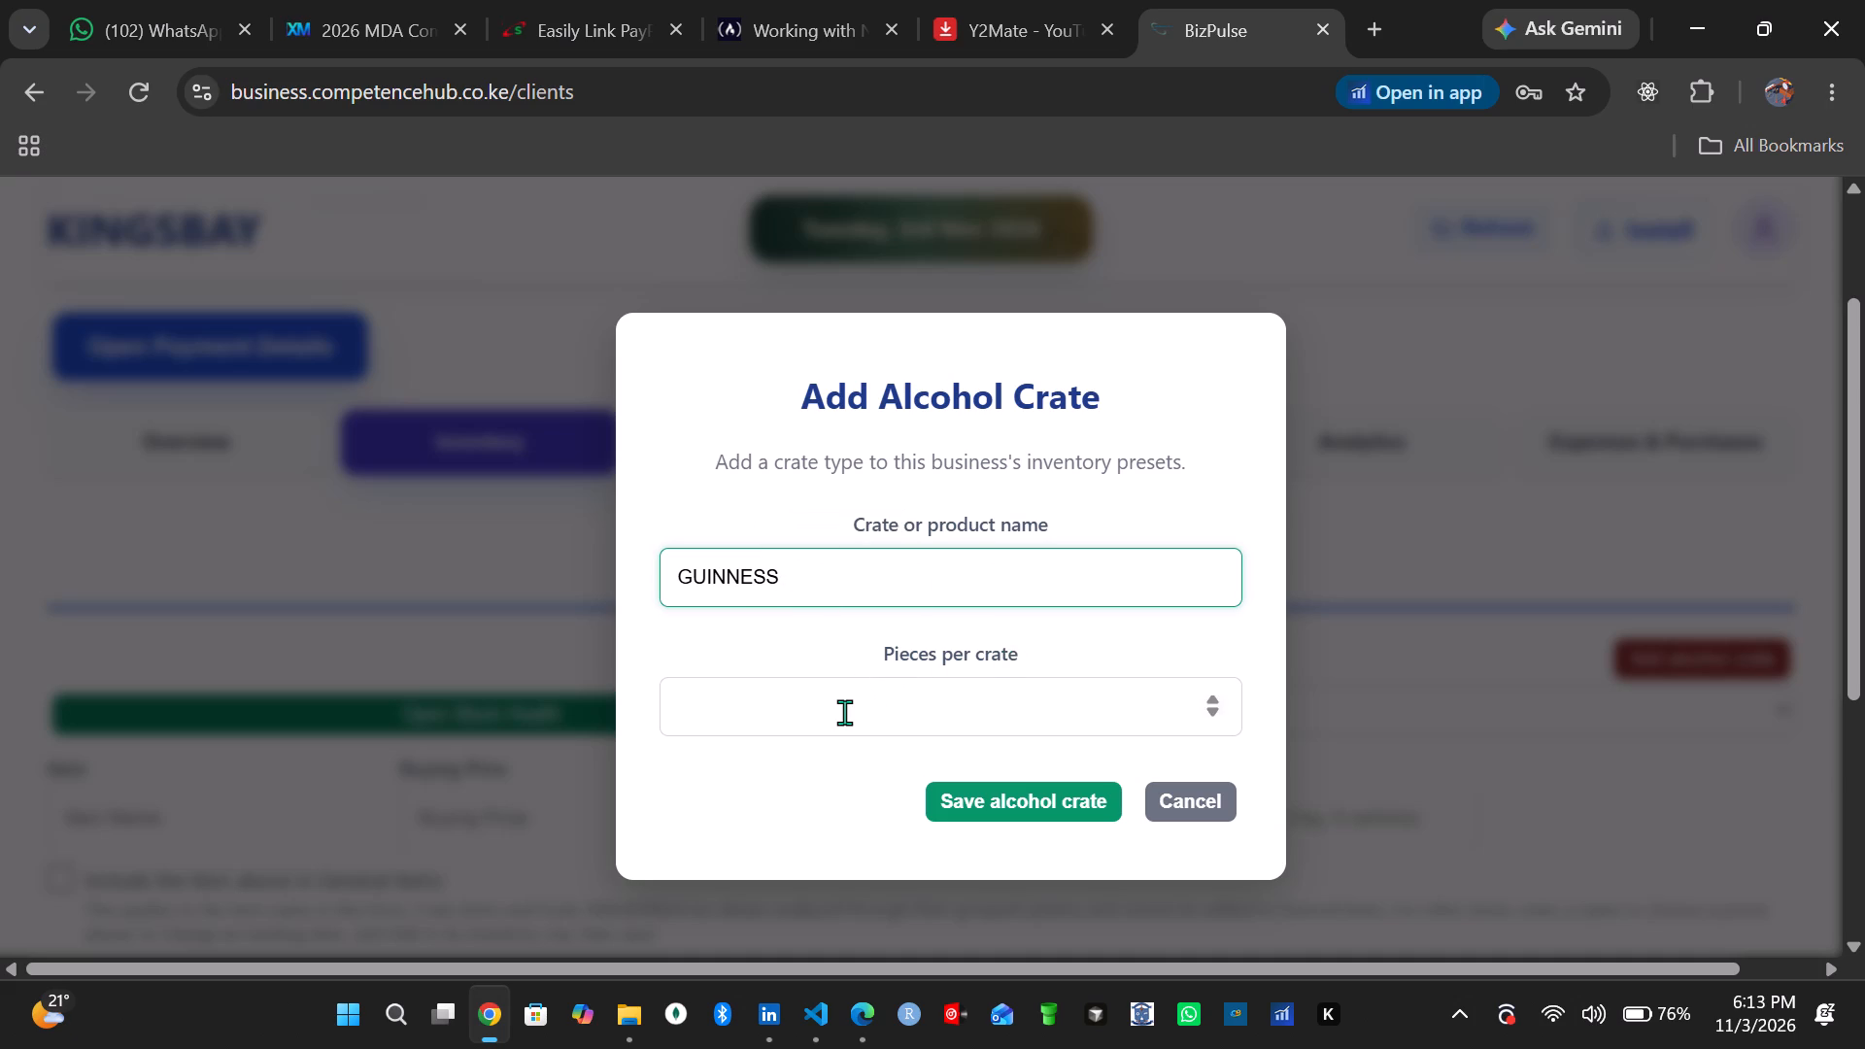
left_click(891, 547)
left_click(842, 704)
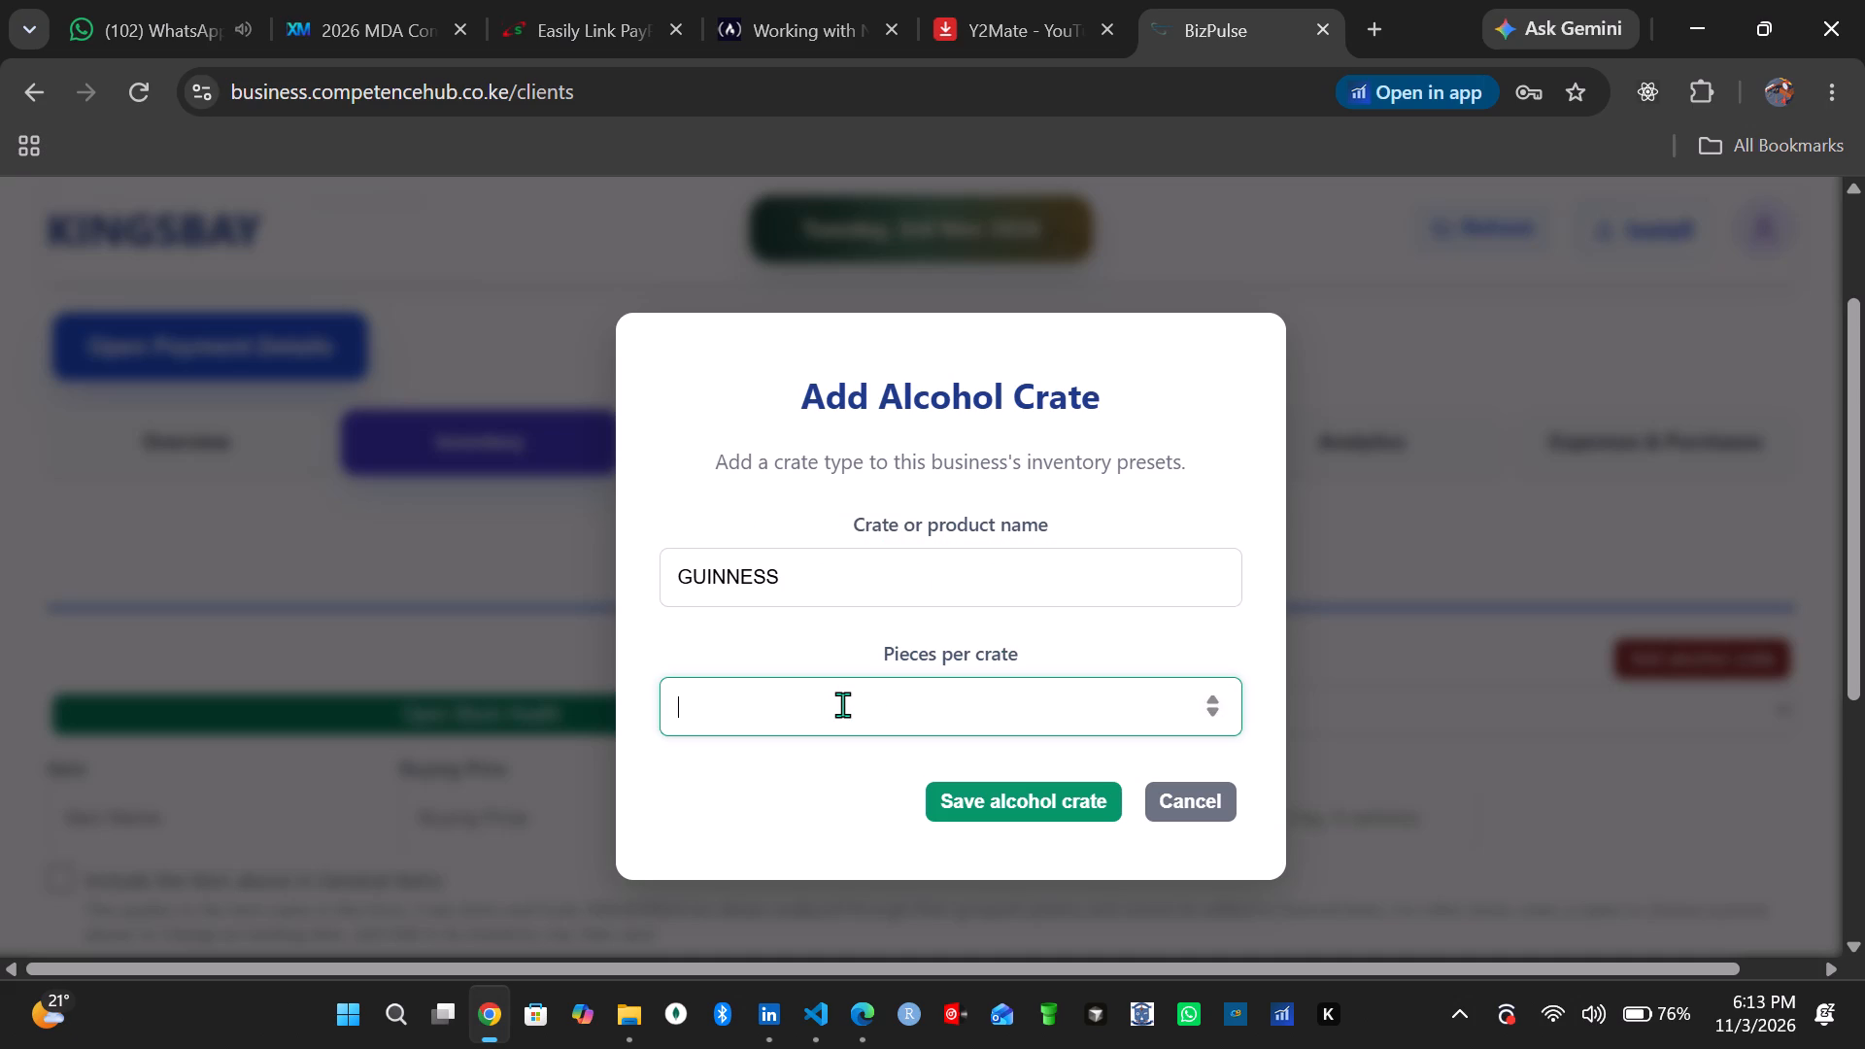
type("25")
left_click(865, 568)
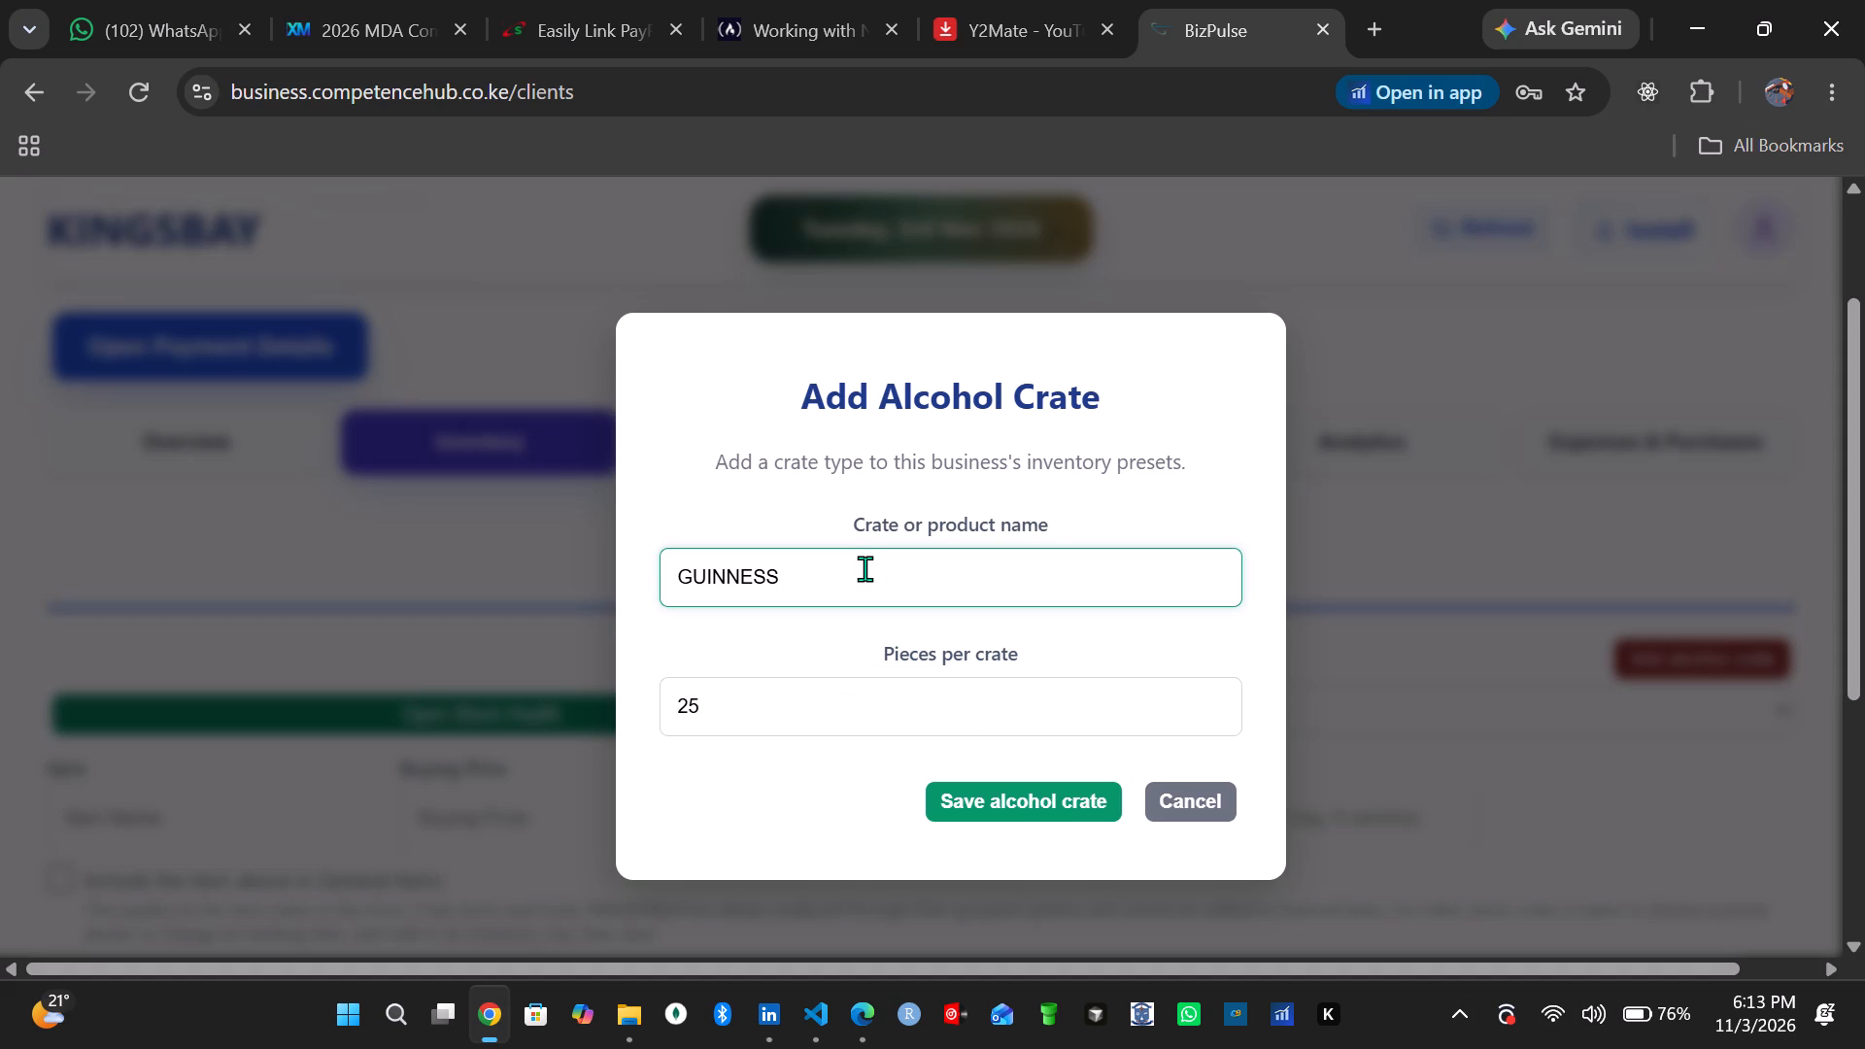
left_click(975, 790)
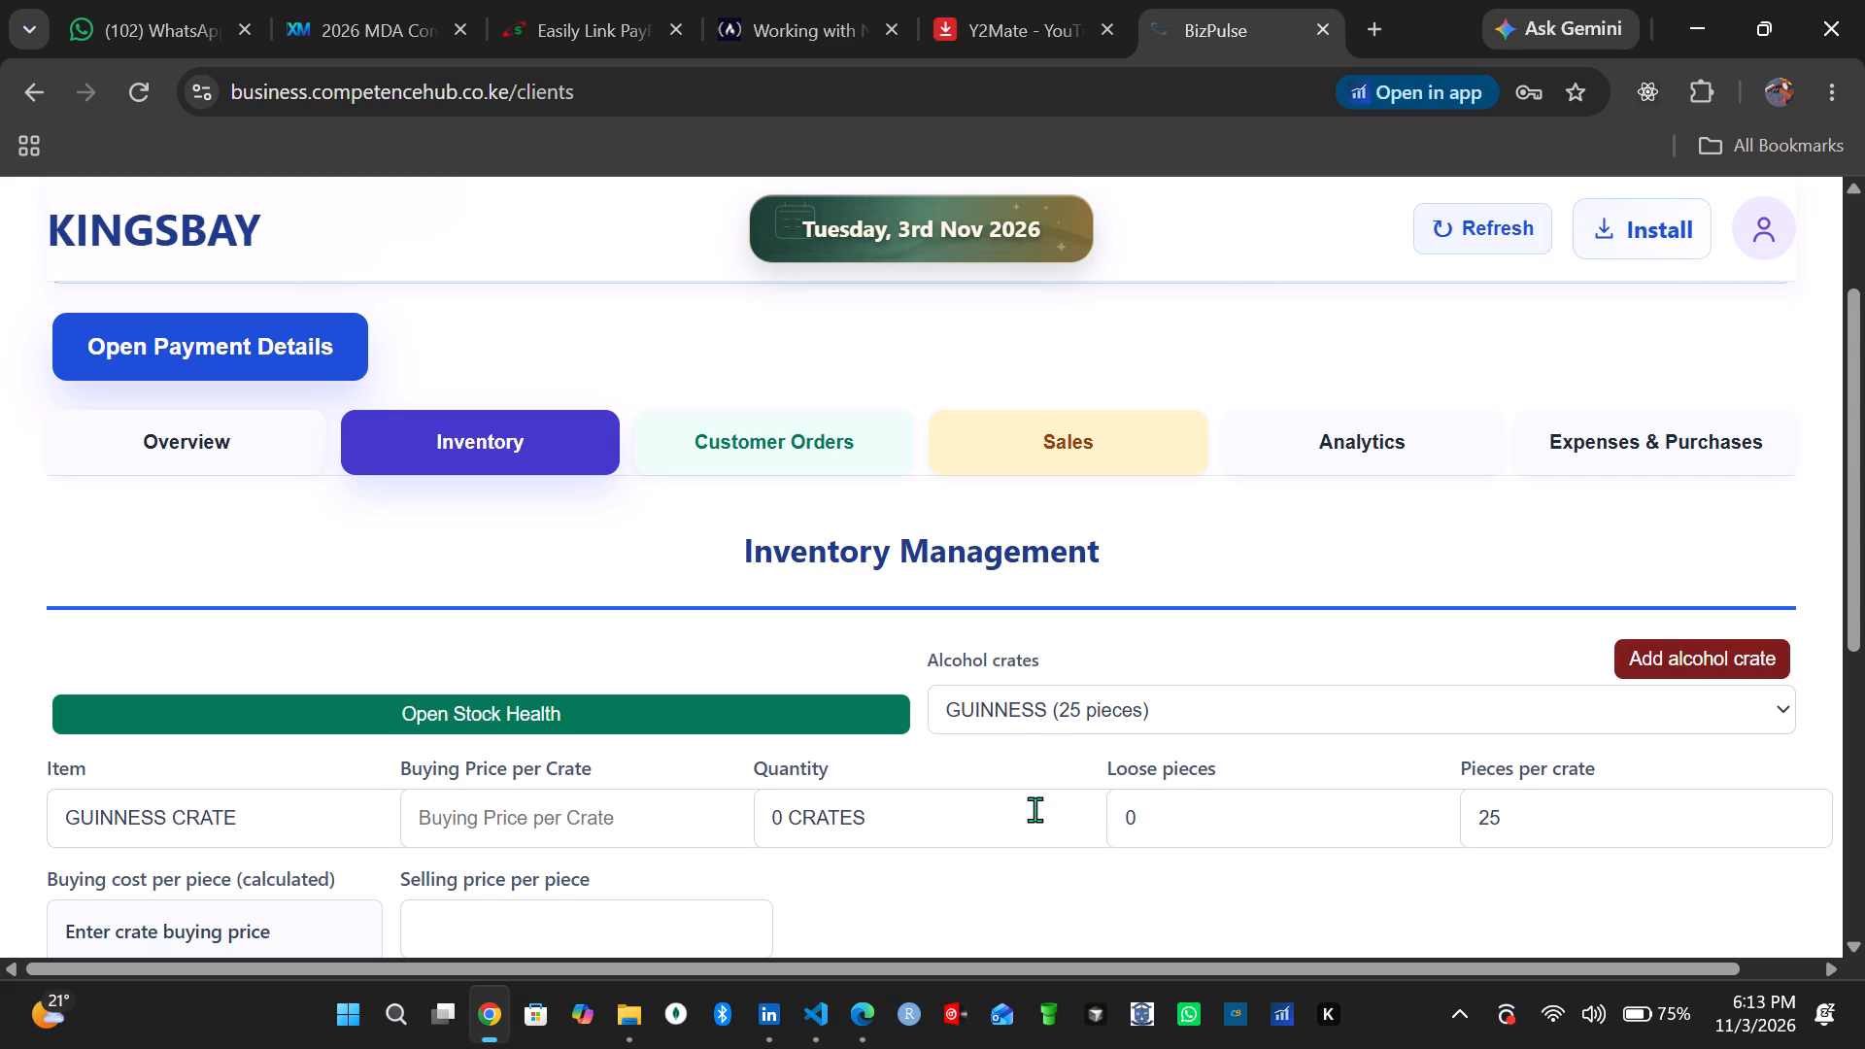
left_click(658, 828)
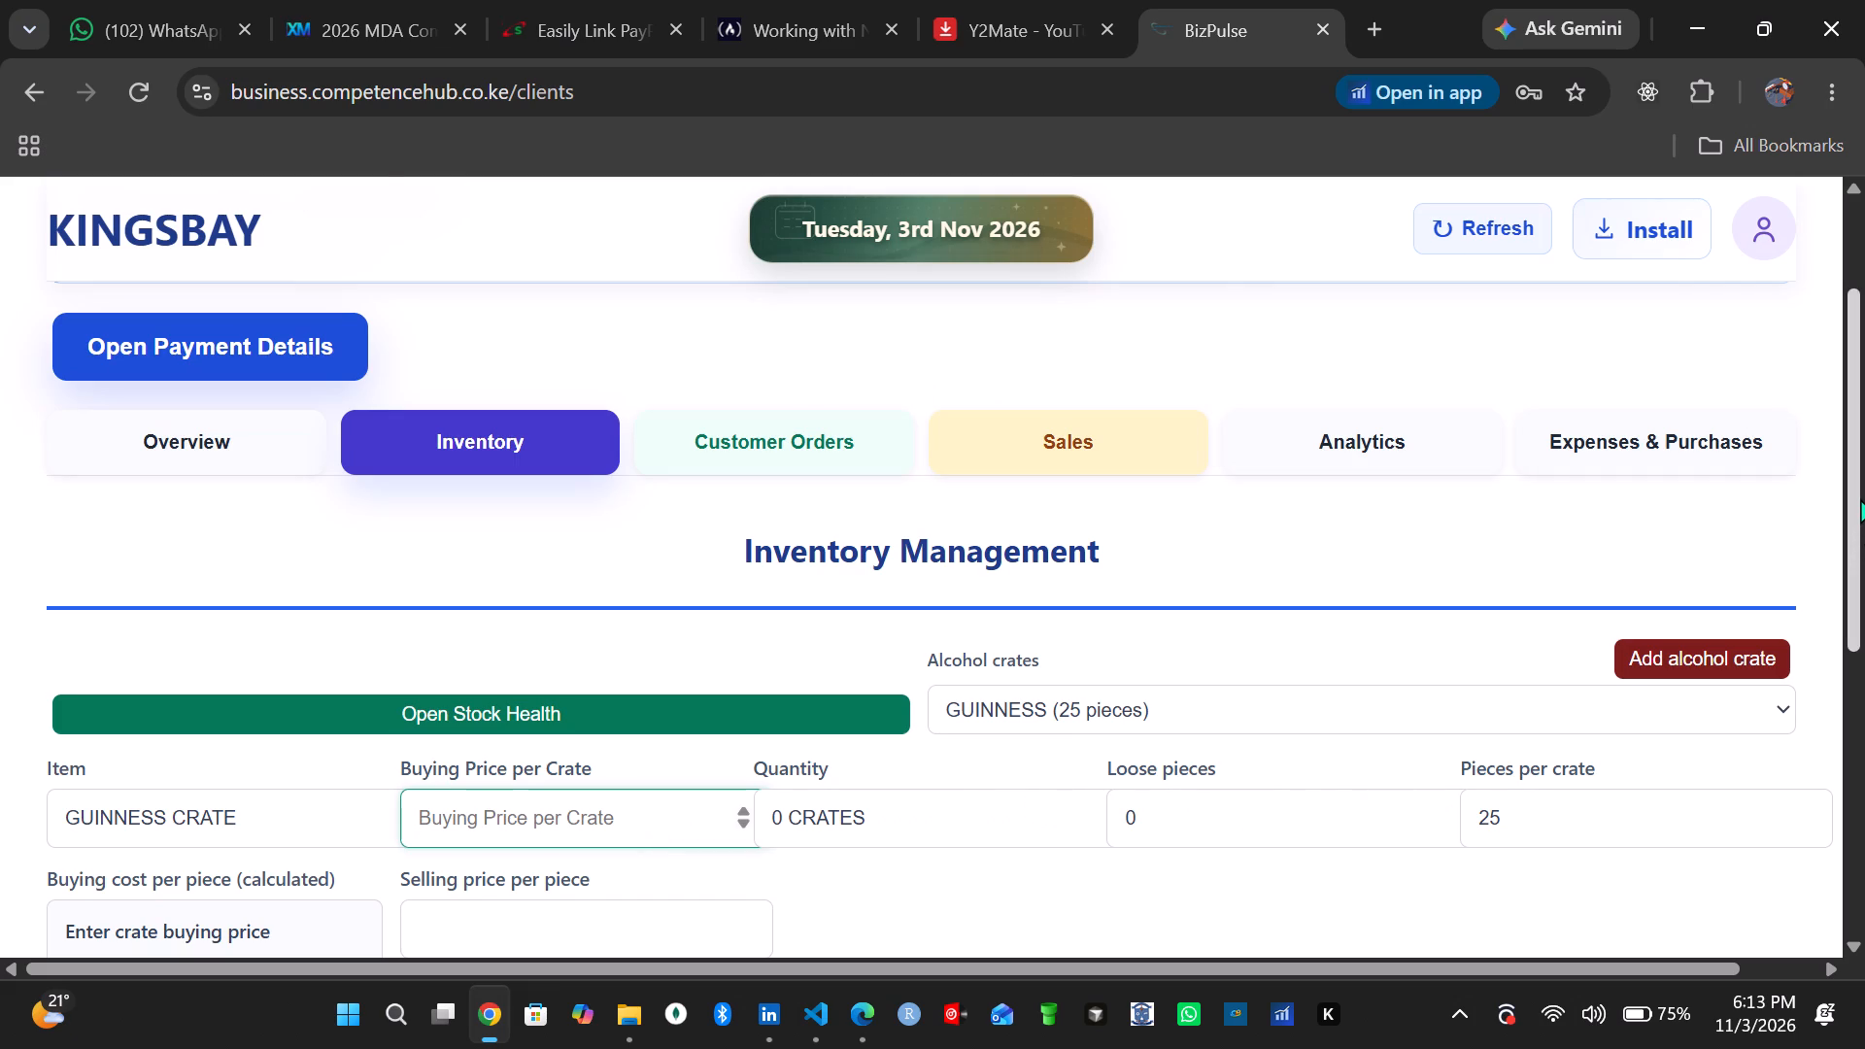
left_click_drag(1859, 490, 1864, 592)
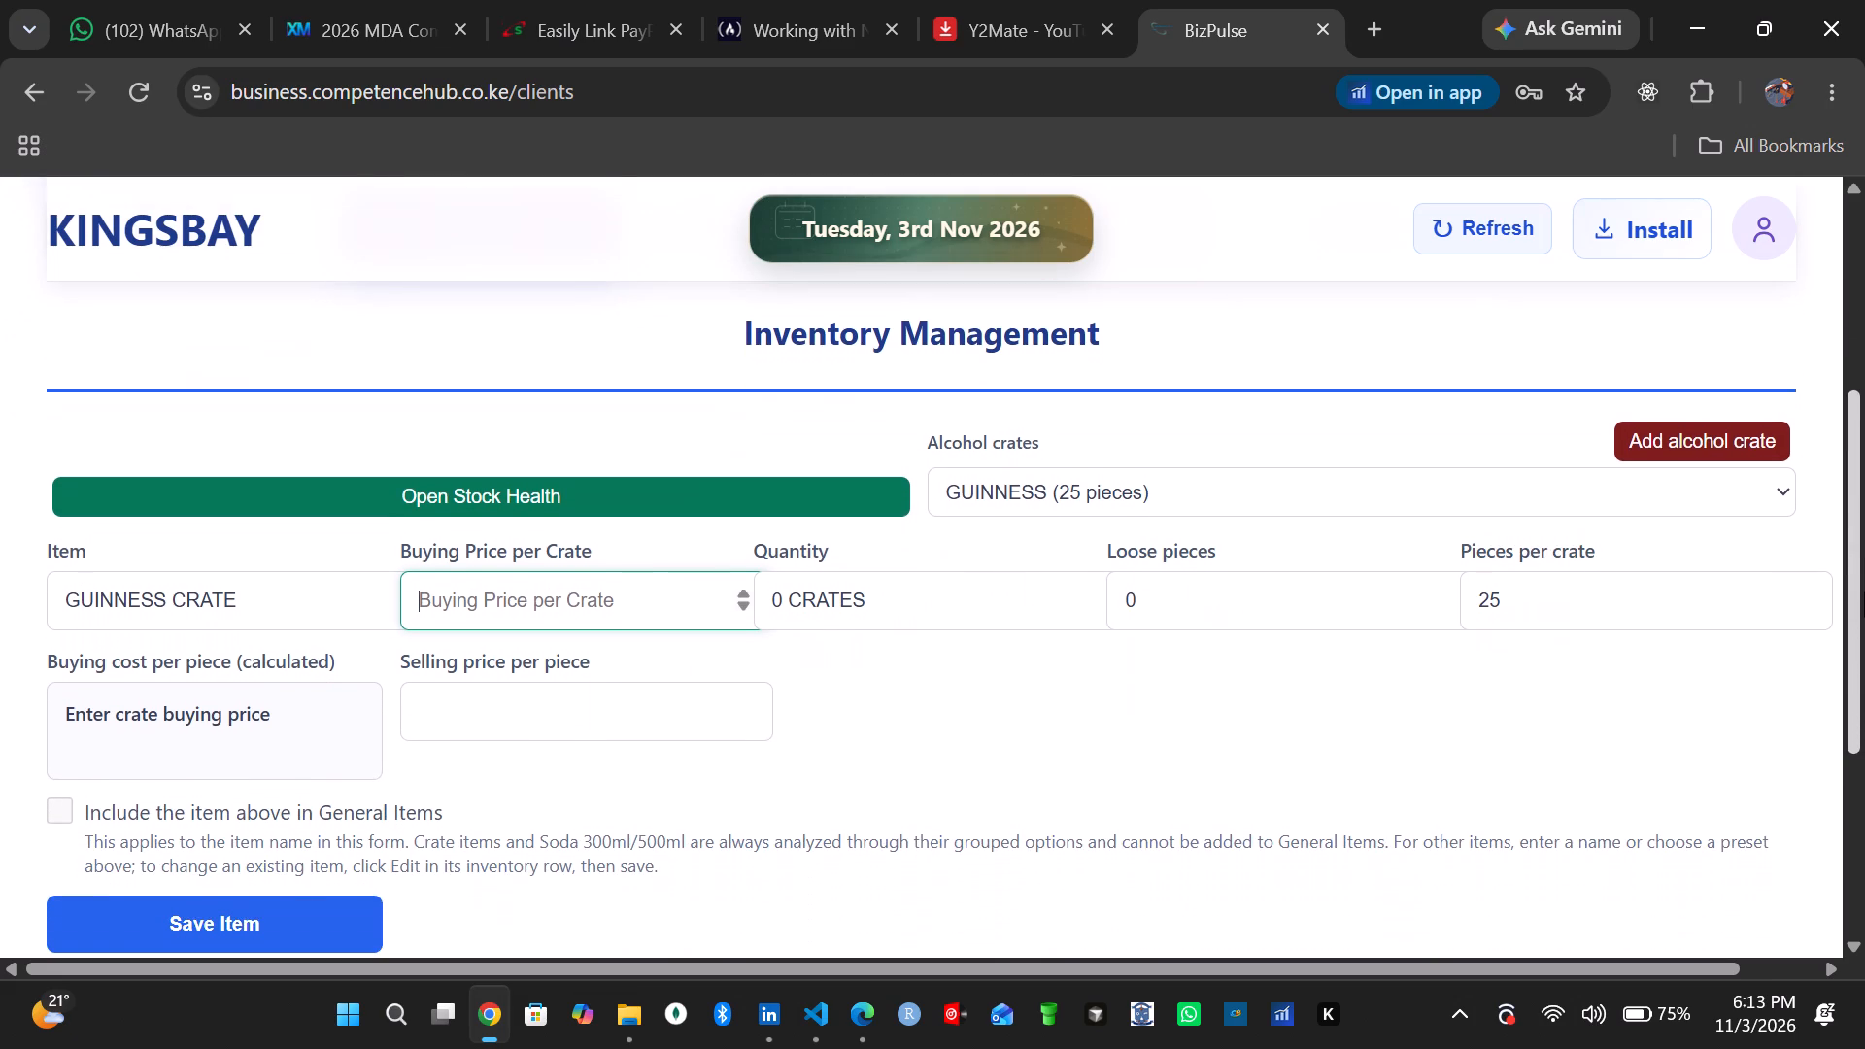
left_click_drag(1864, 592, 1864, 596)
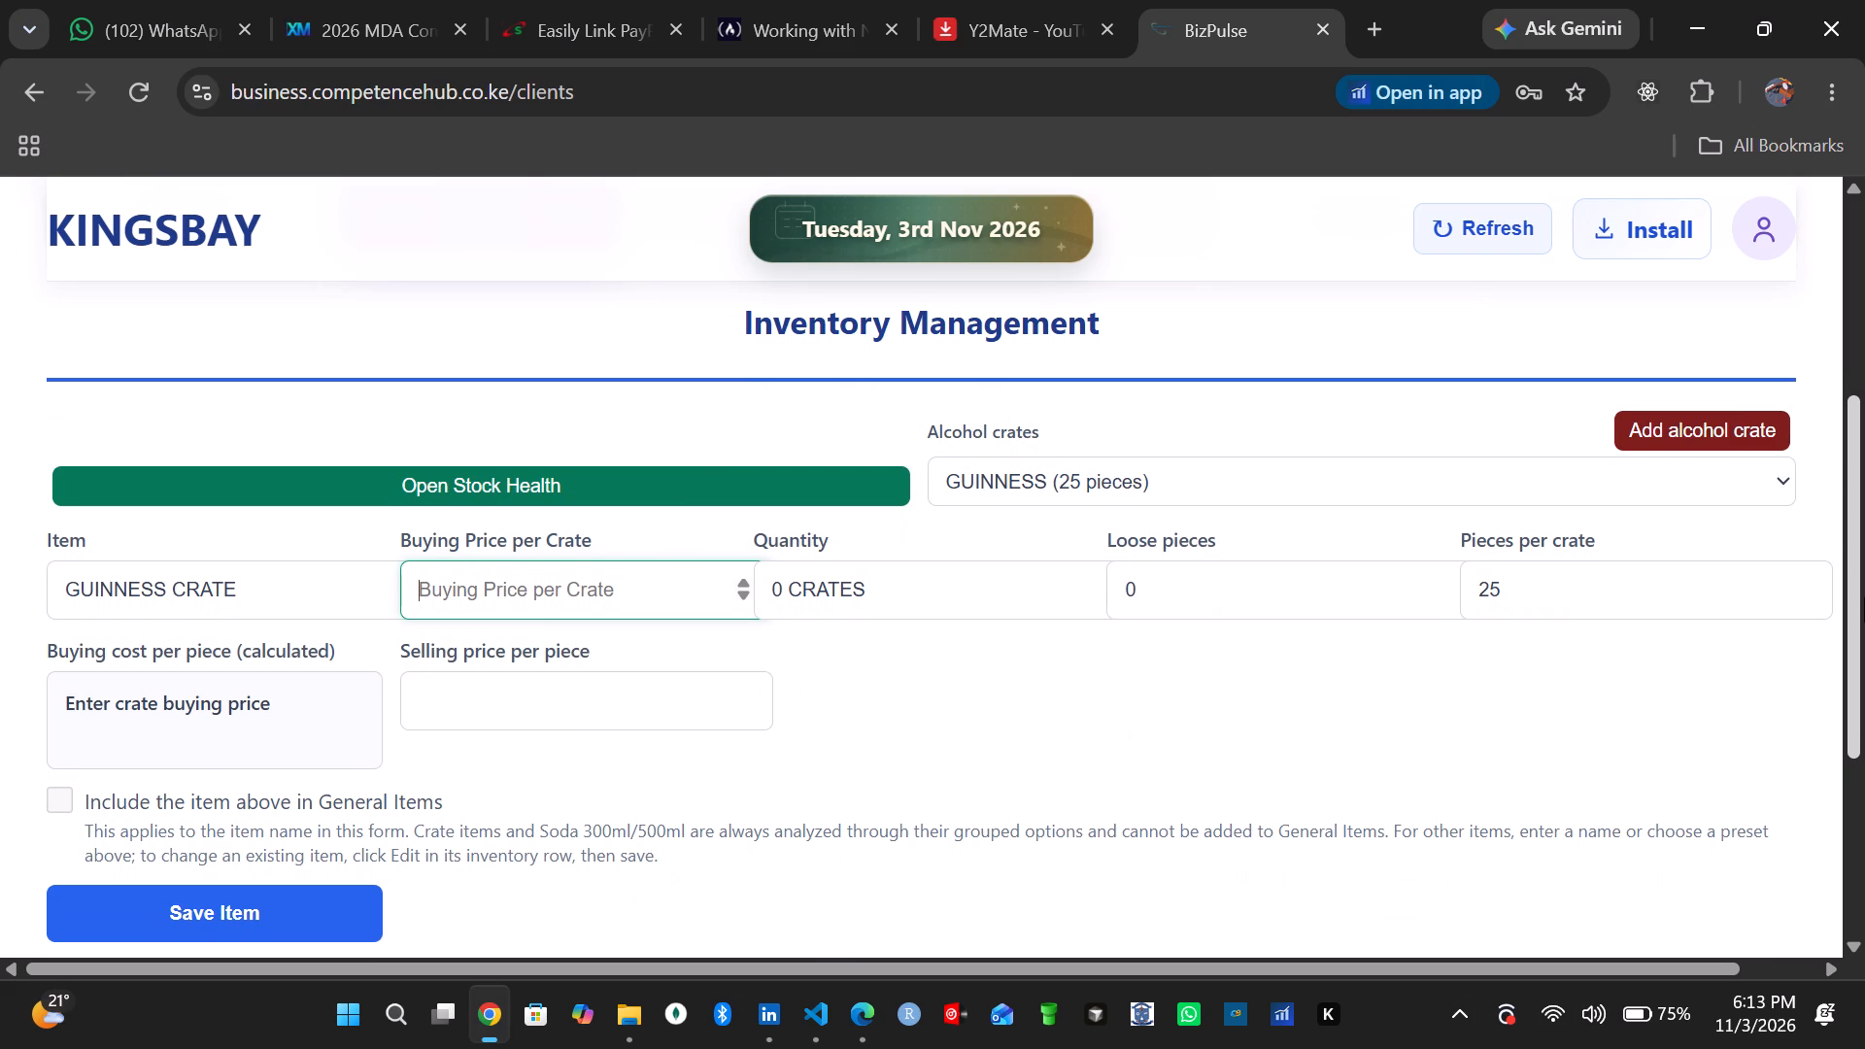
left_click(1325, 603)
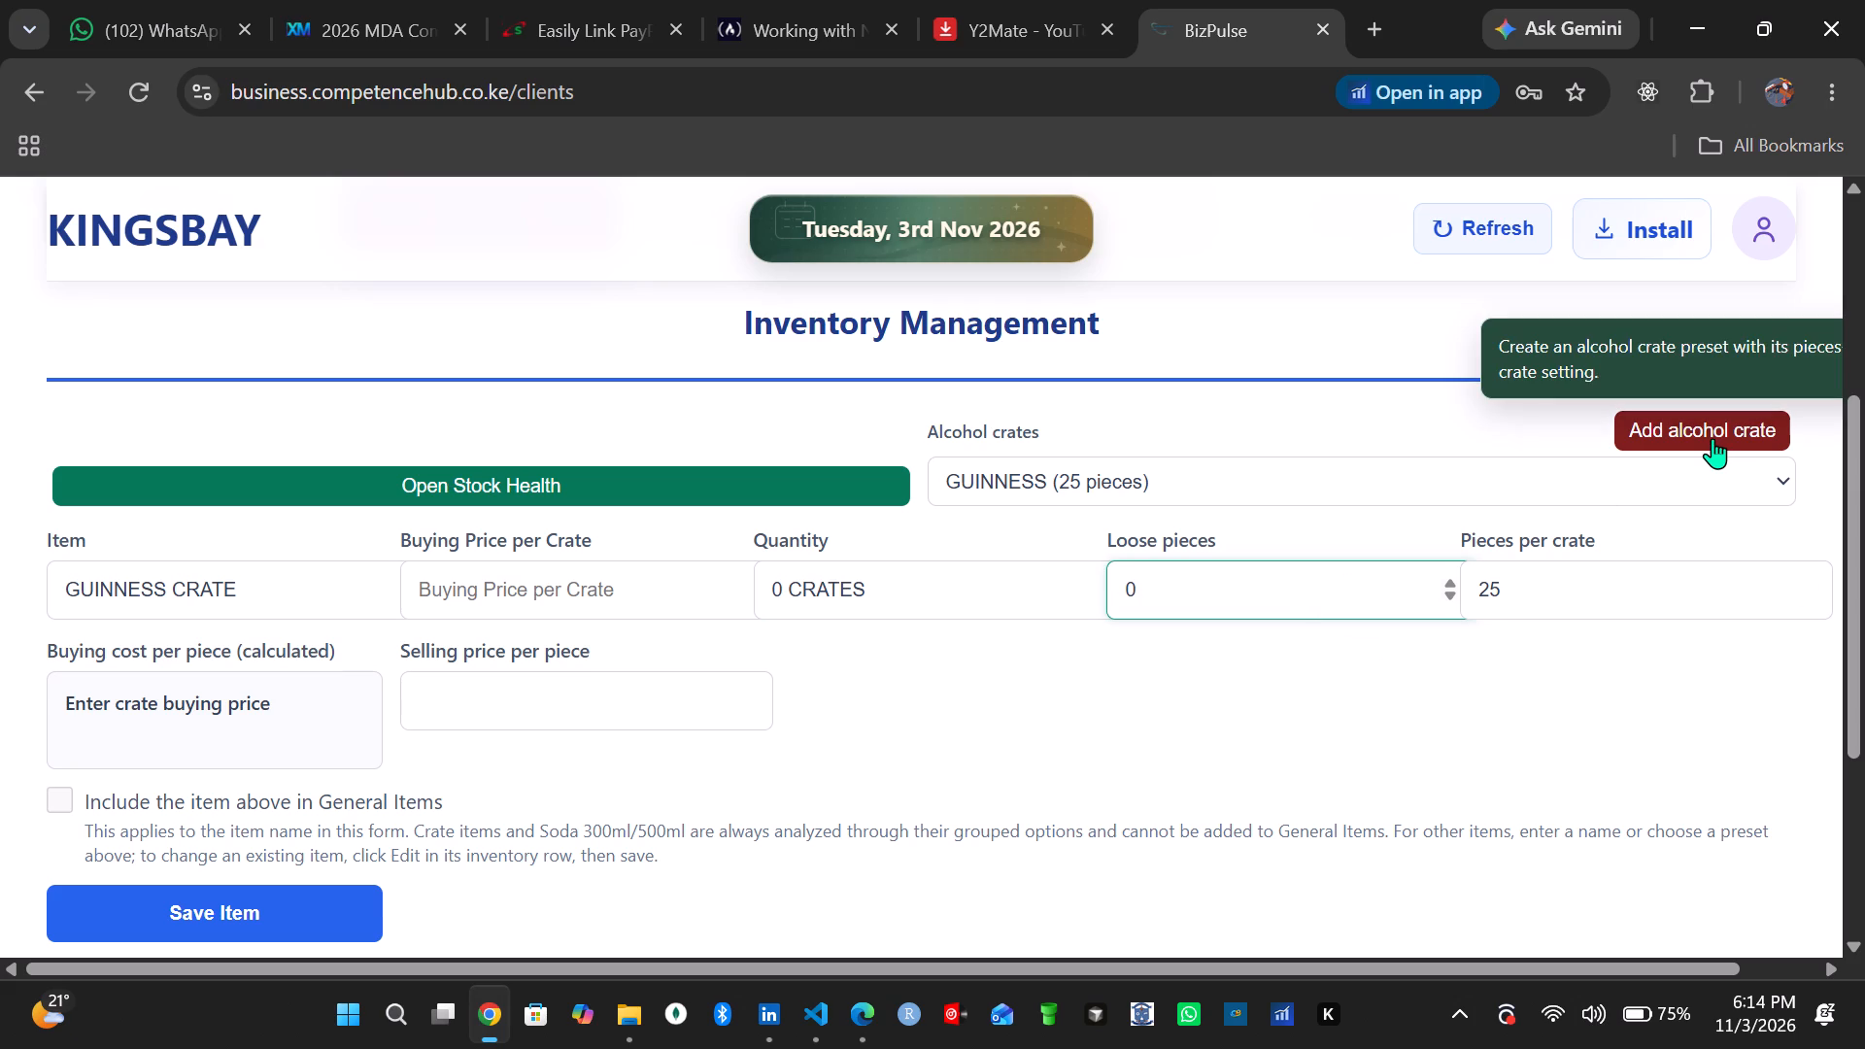
Add an alcohol crate preset named BALOZI with 25 pieces per crate and save it.
left_click(1712, 438)
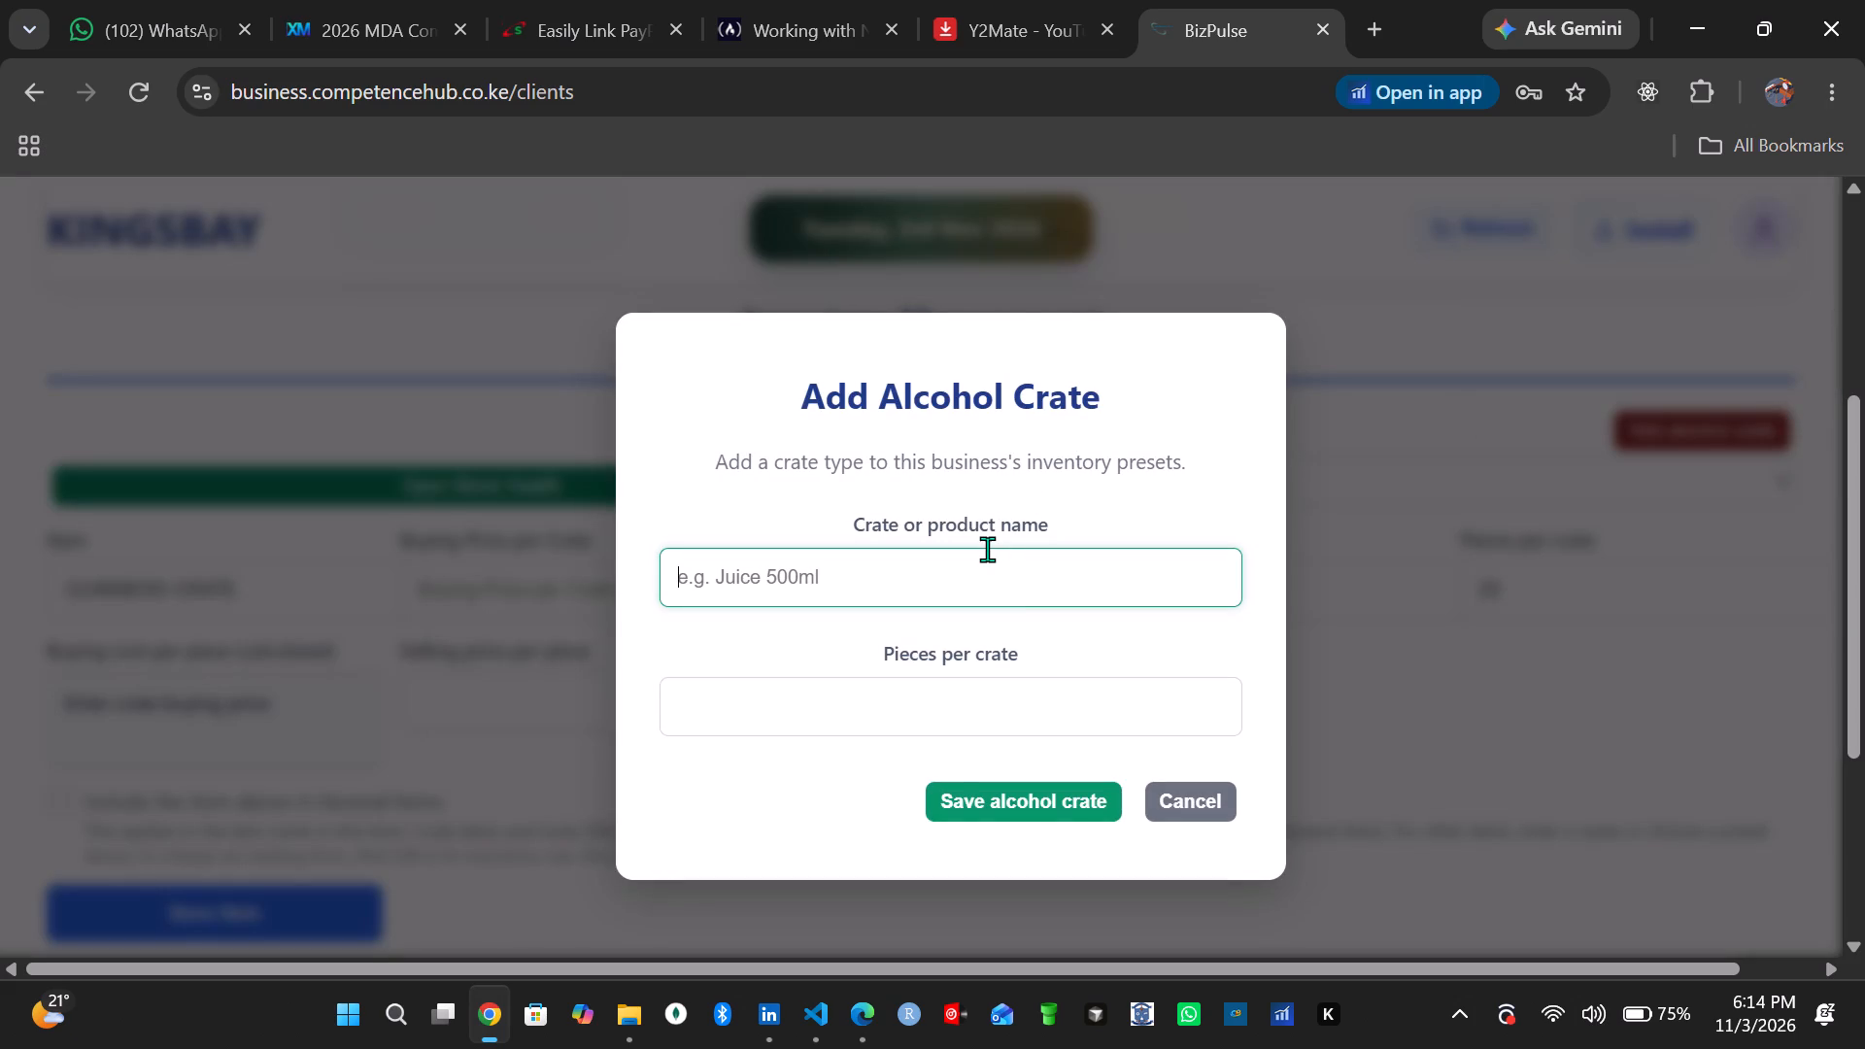
left_click(987, 549)
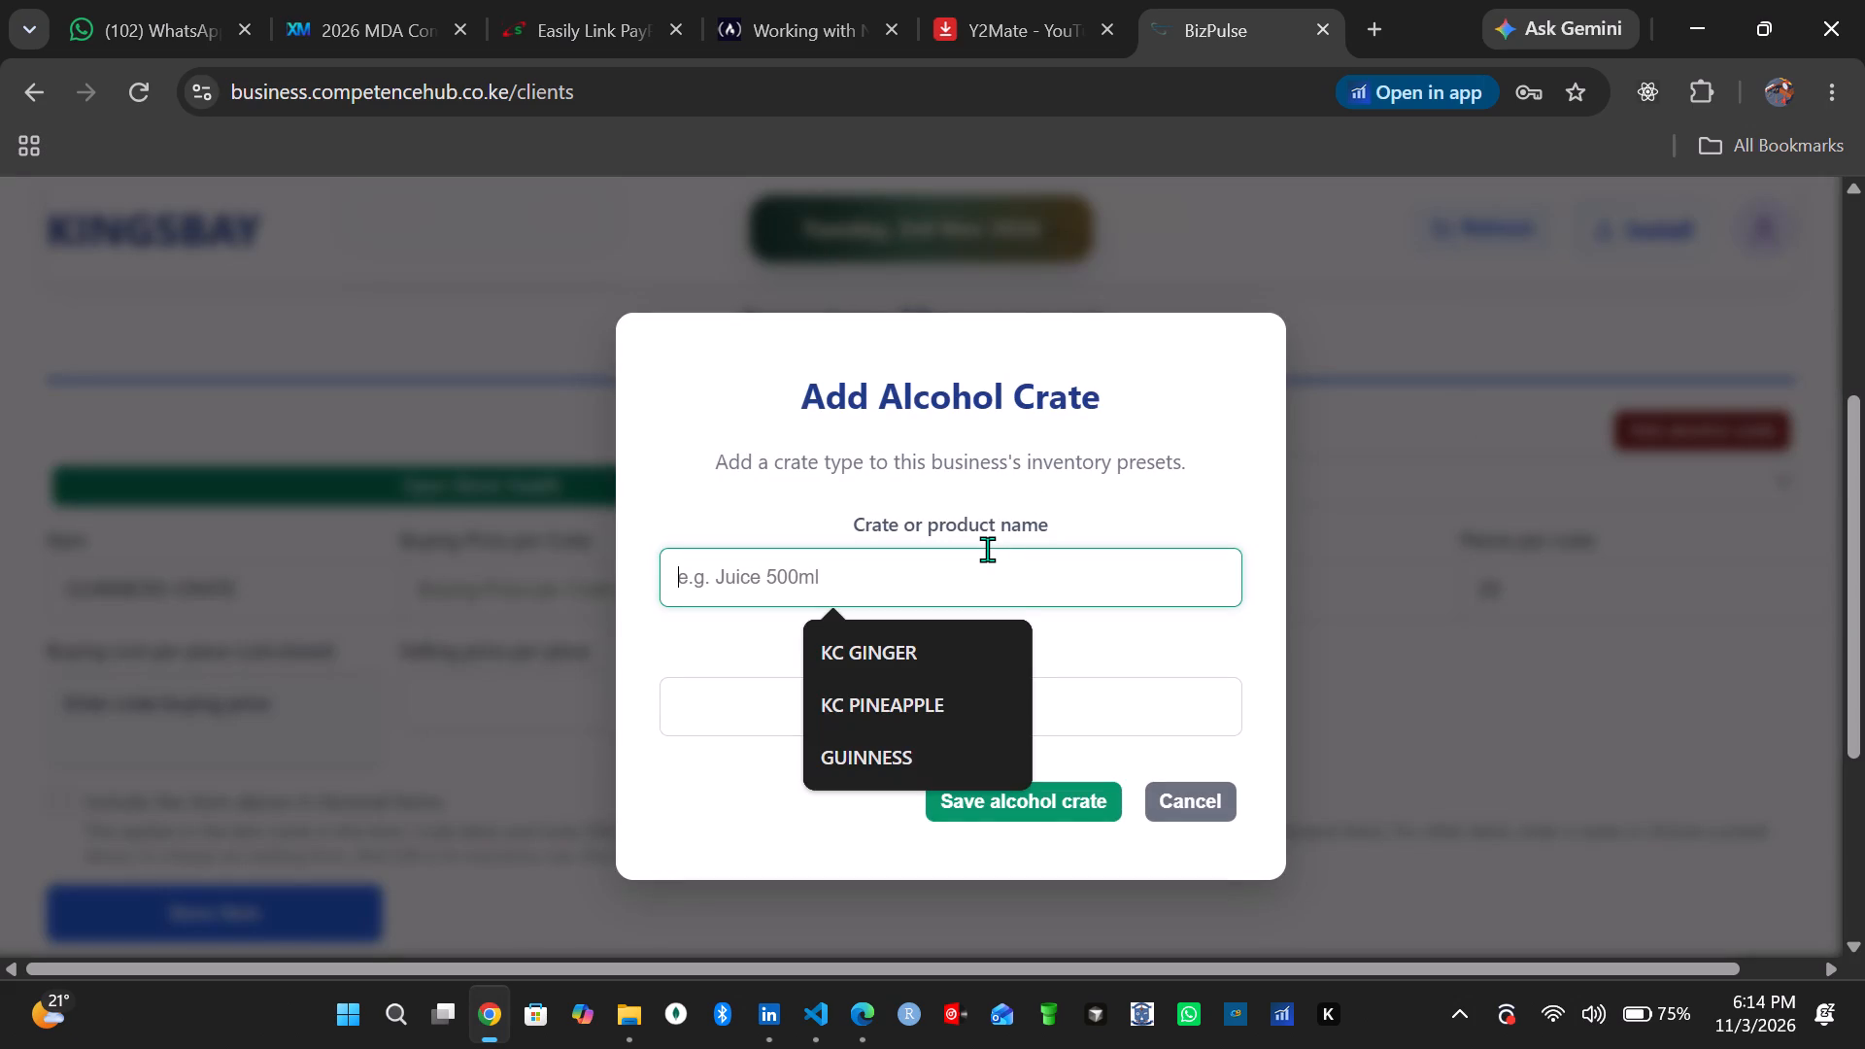
key("b")
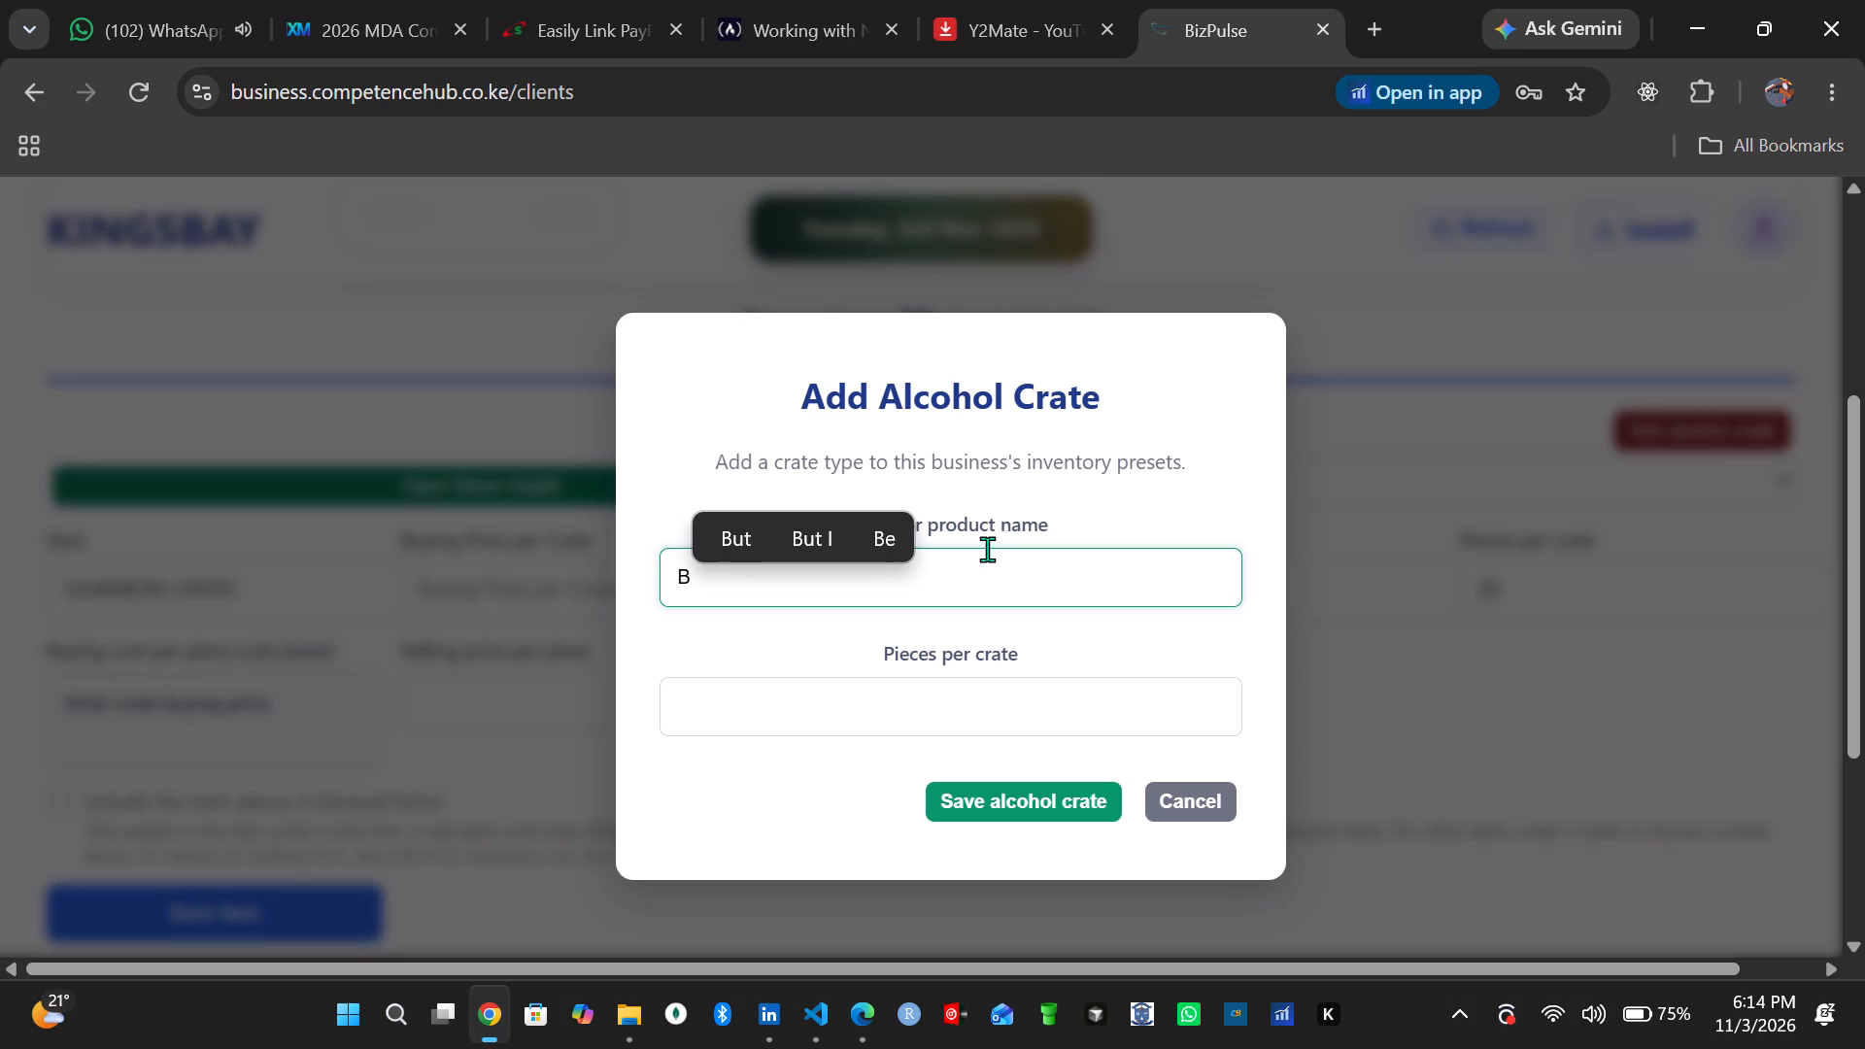
key("a")
type("lo")
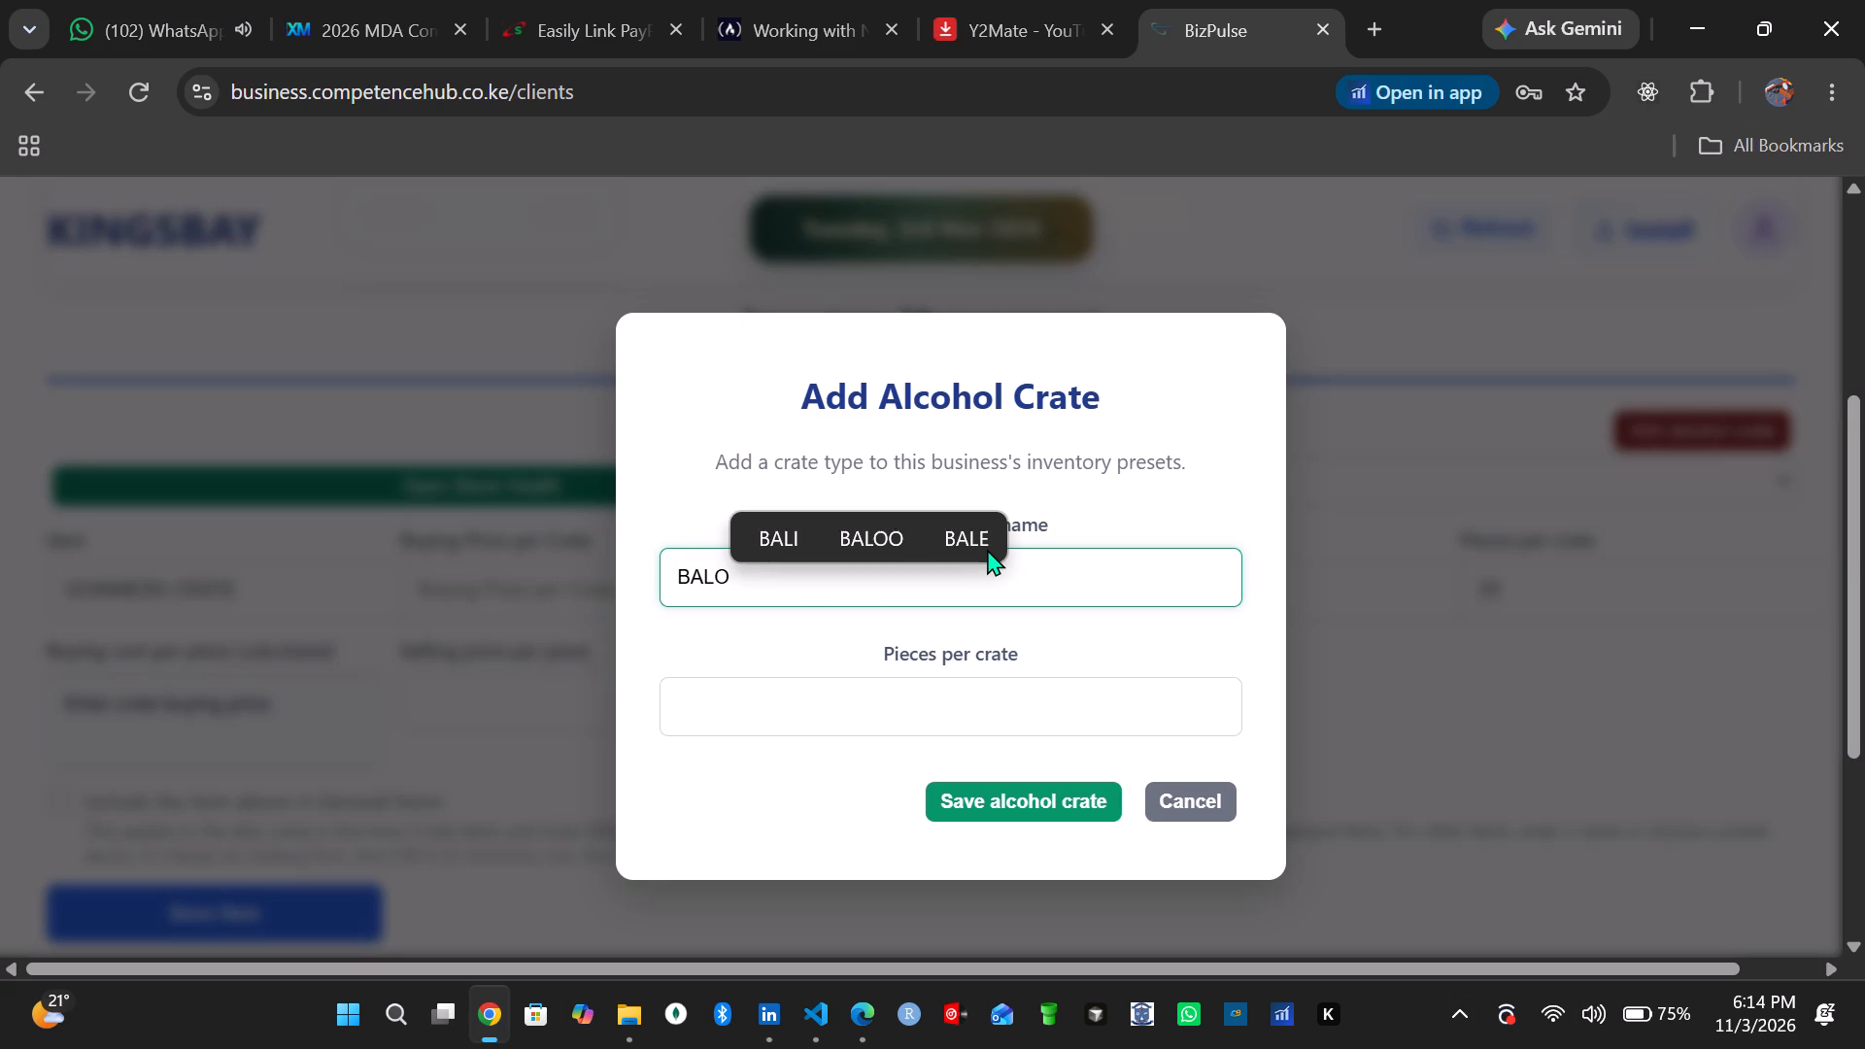
type("zi")
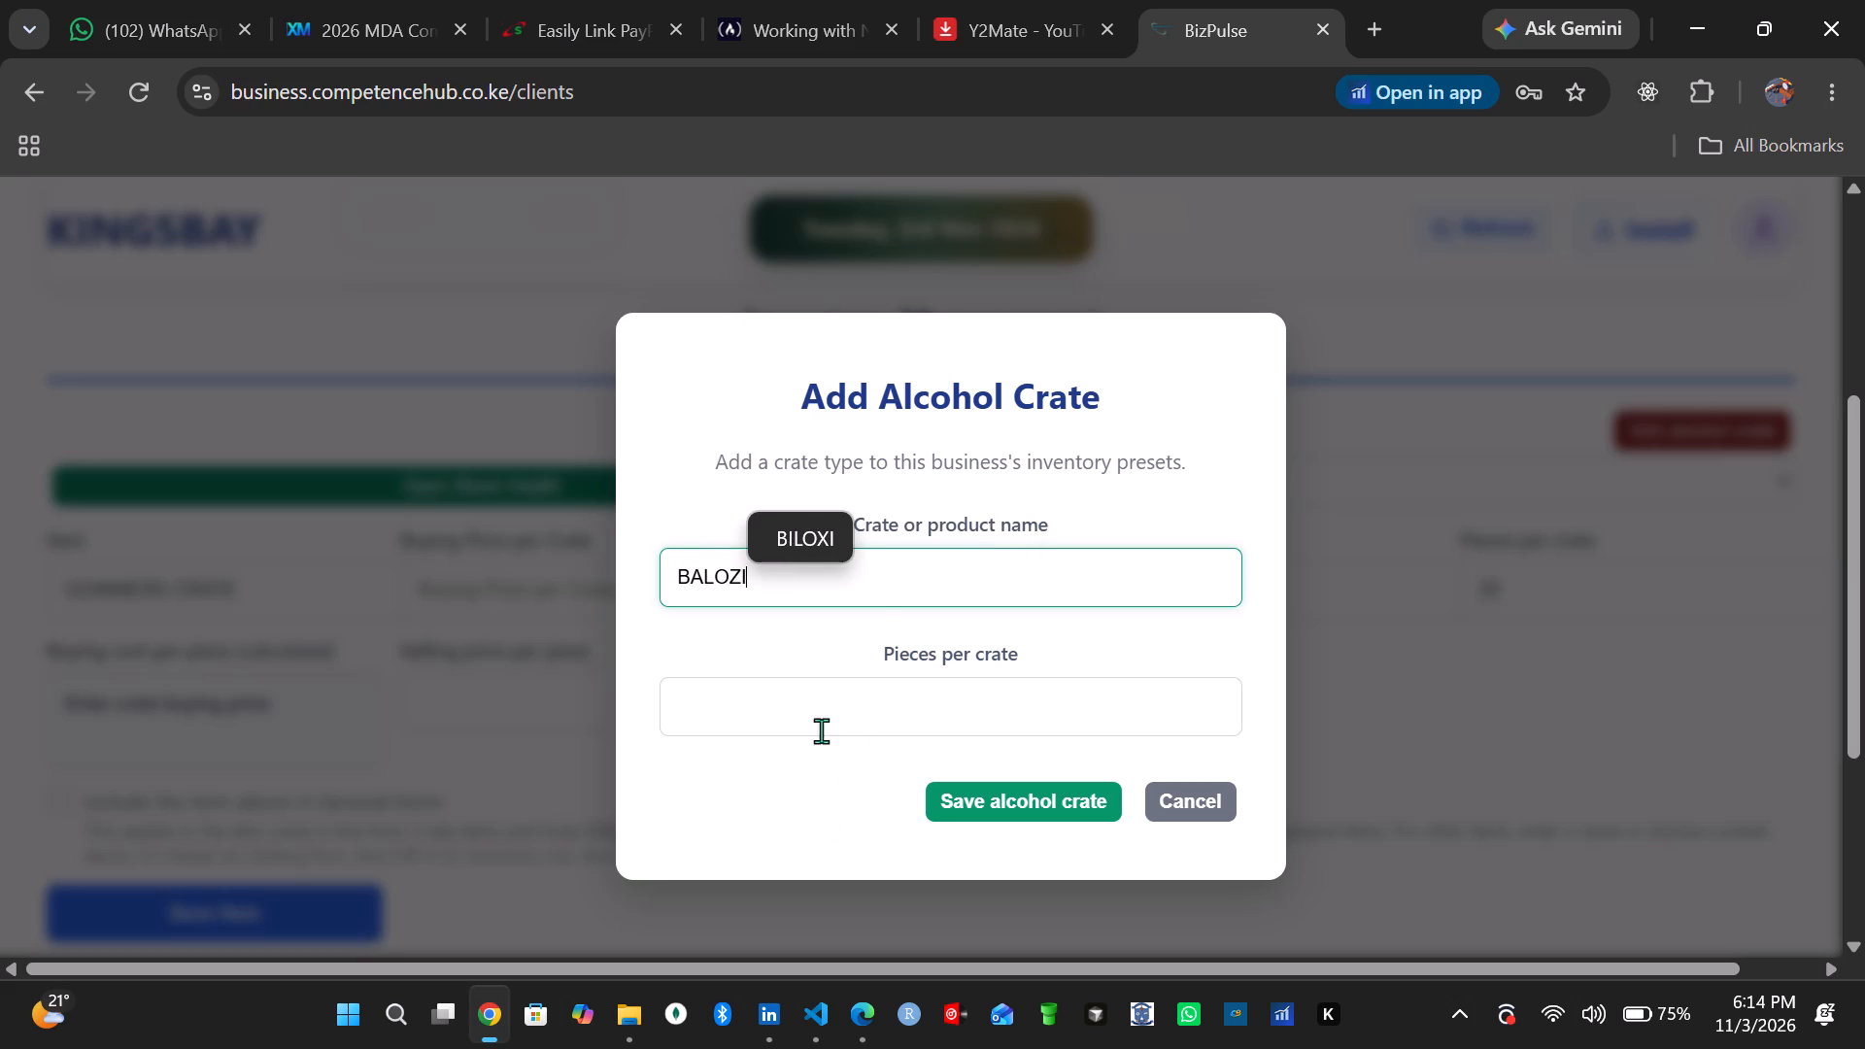
left_click(819, 703)
type("25")
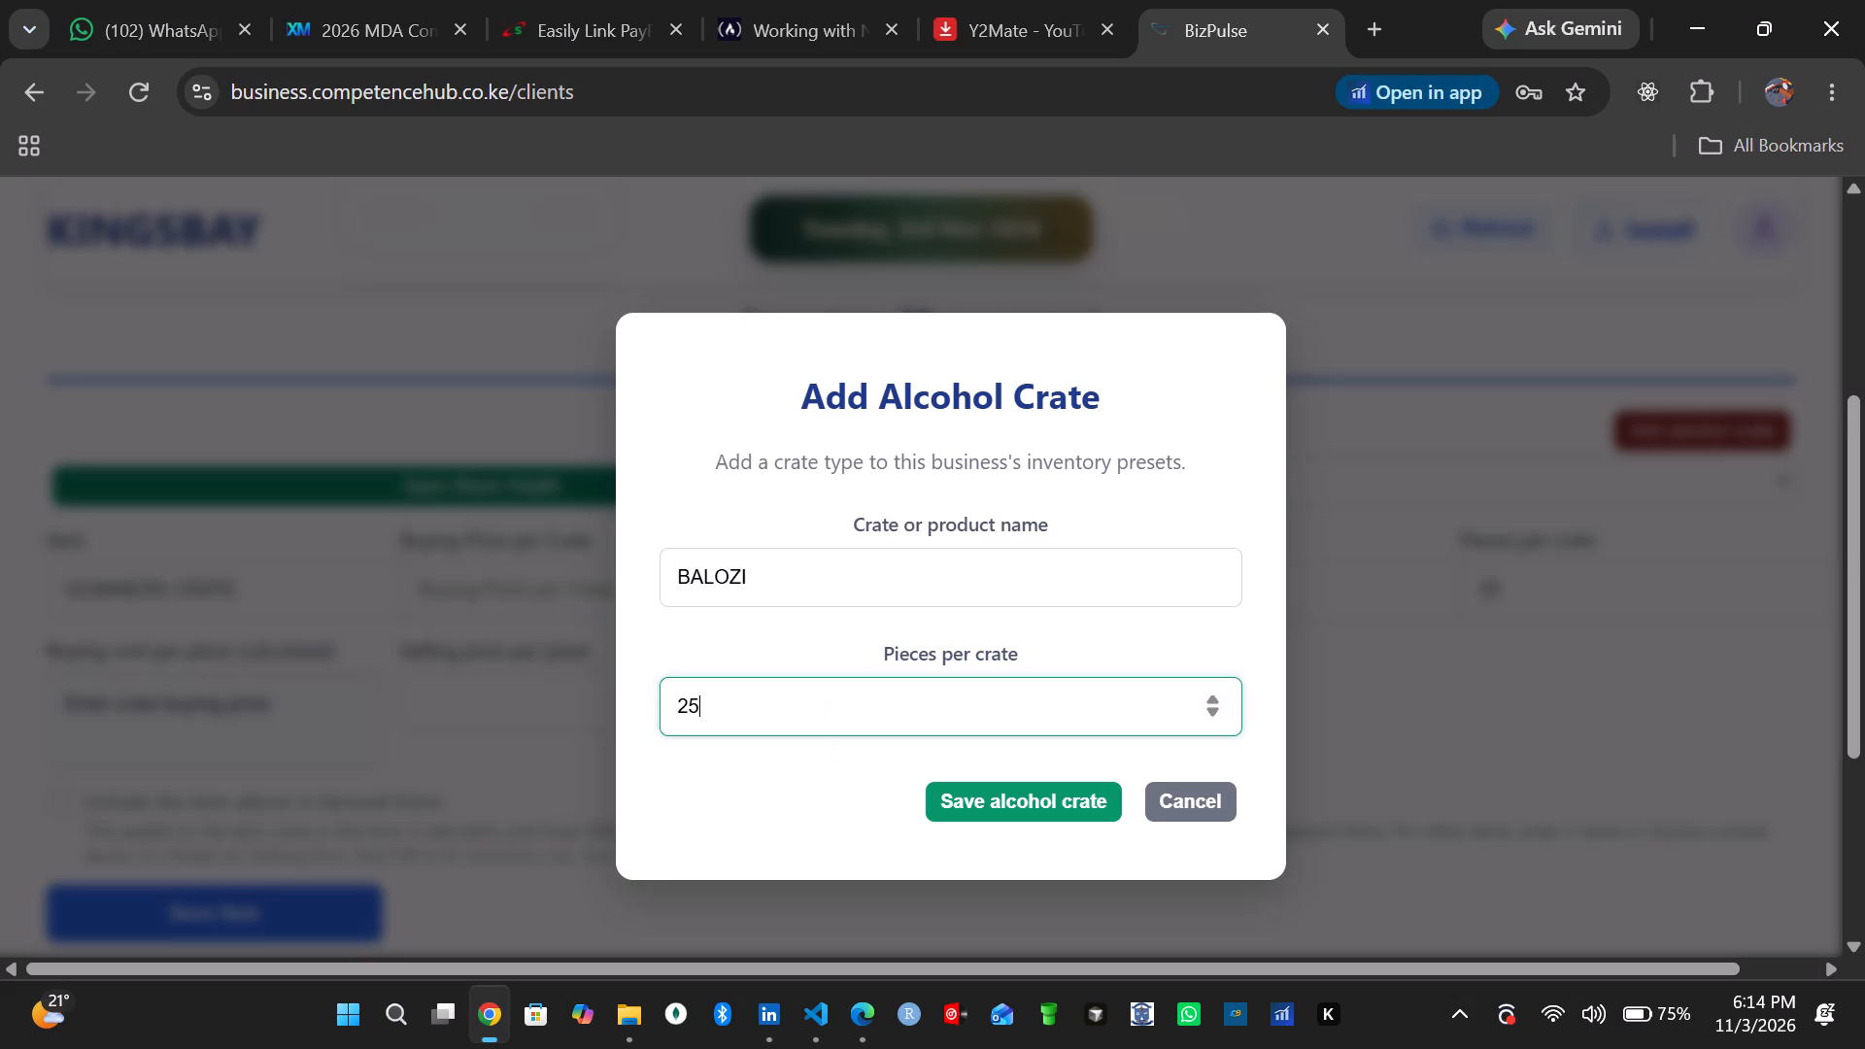
left_click(984, 794)
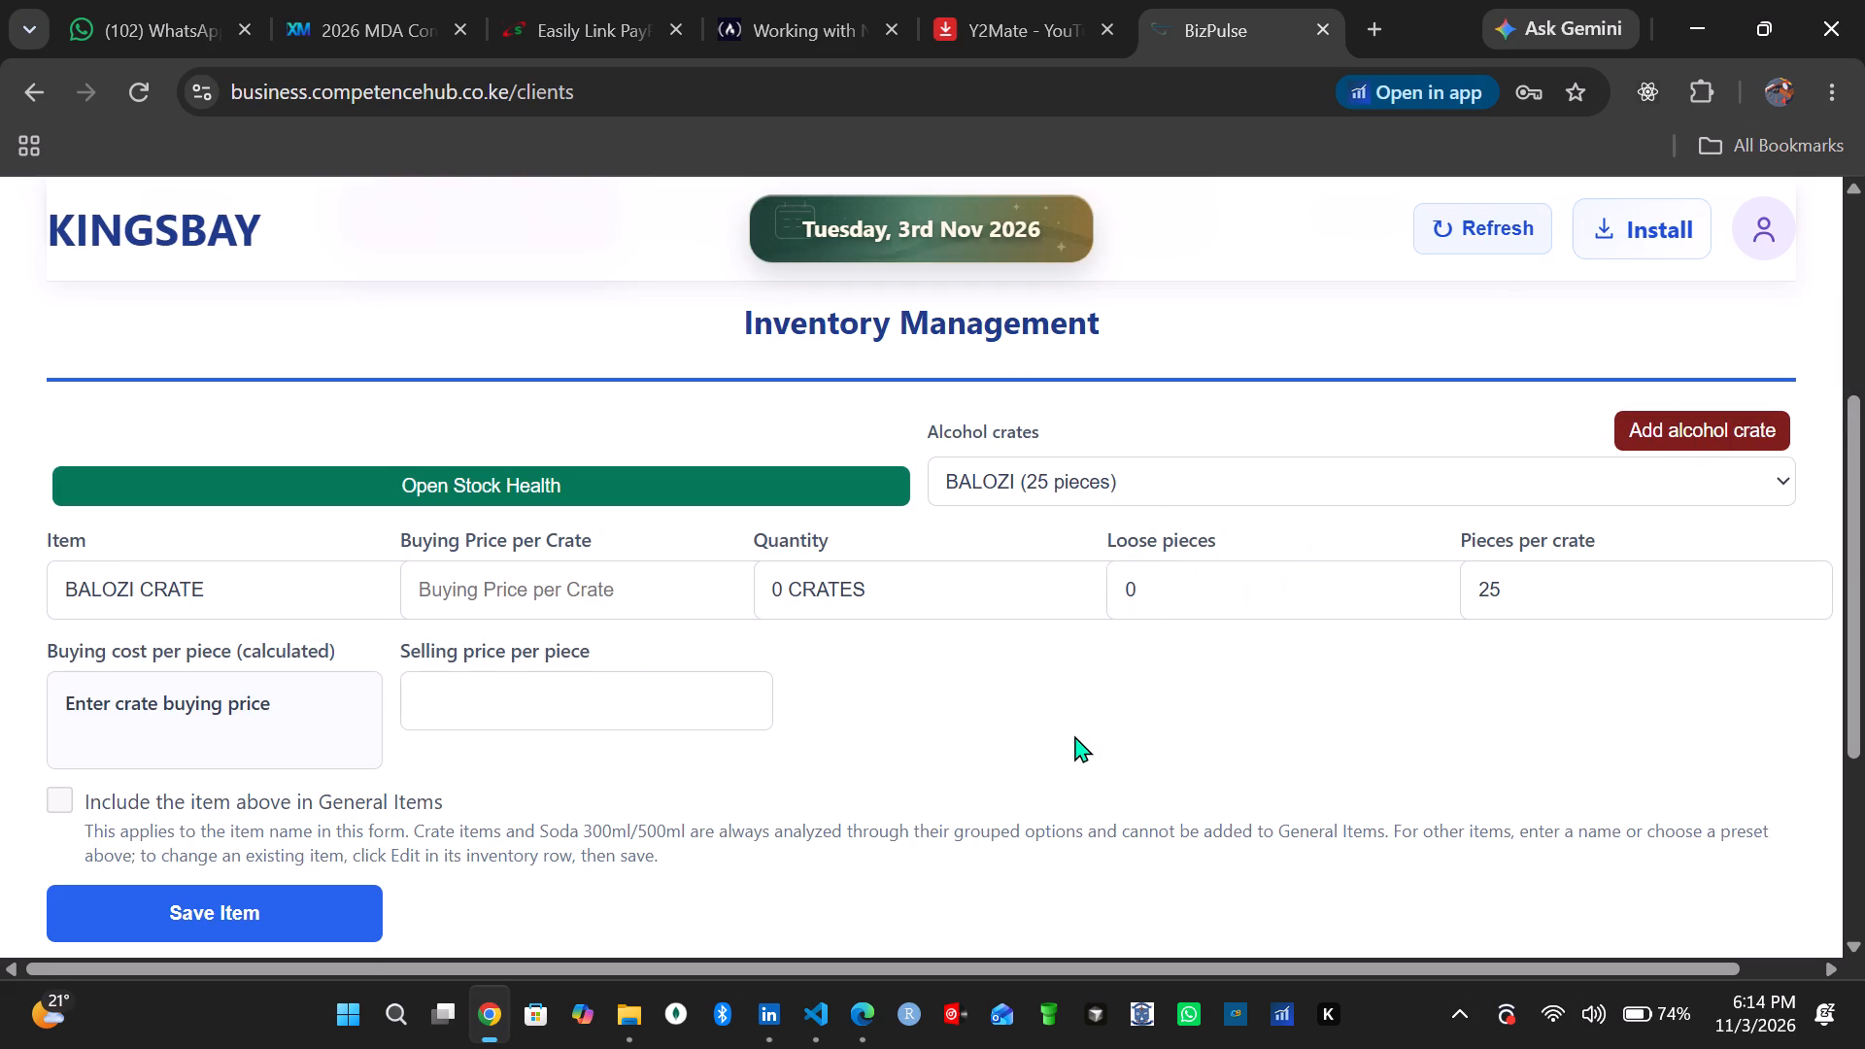
Add an alcohol crate preset named WHITE CAP with 25 pieces per crate and save it.
left_click(1660, 470)
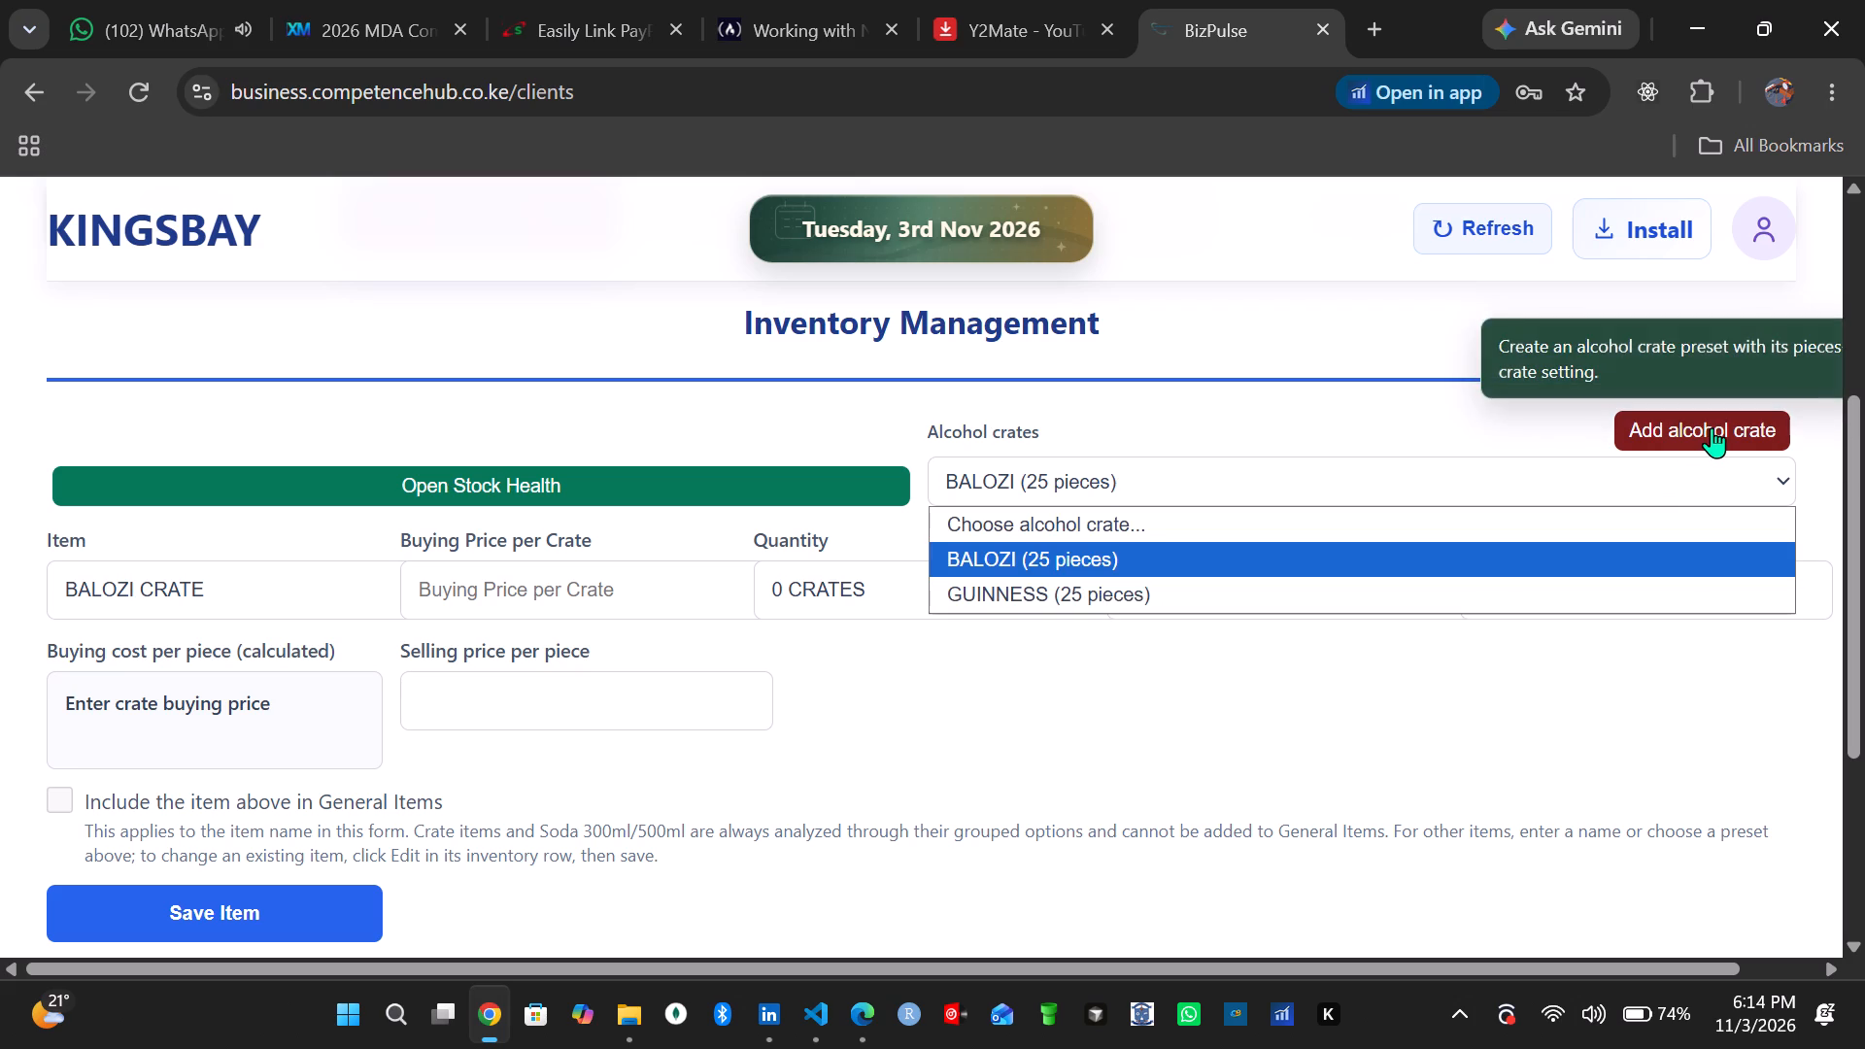
left_click(1712, 427)
left_click(916, 587)
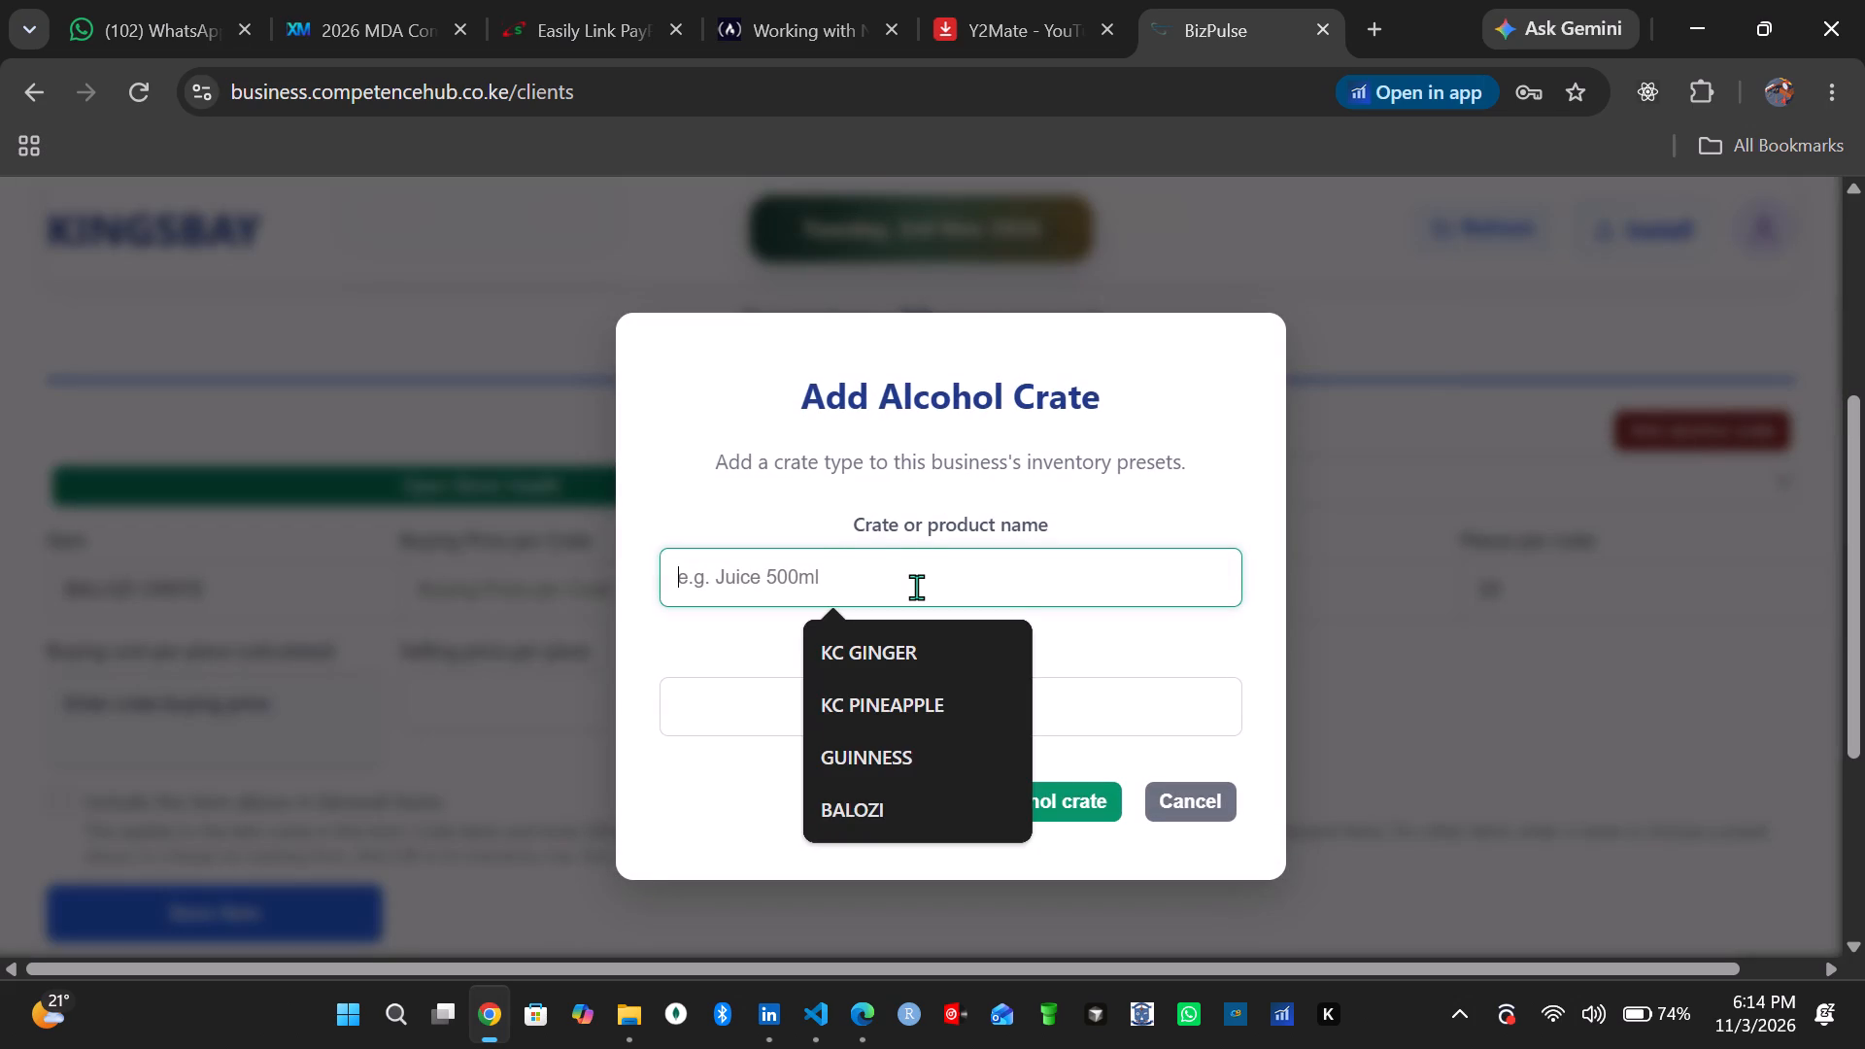
type("whi")
type("te")
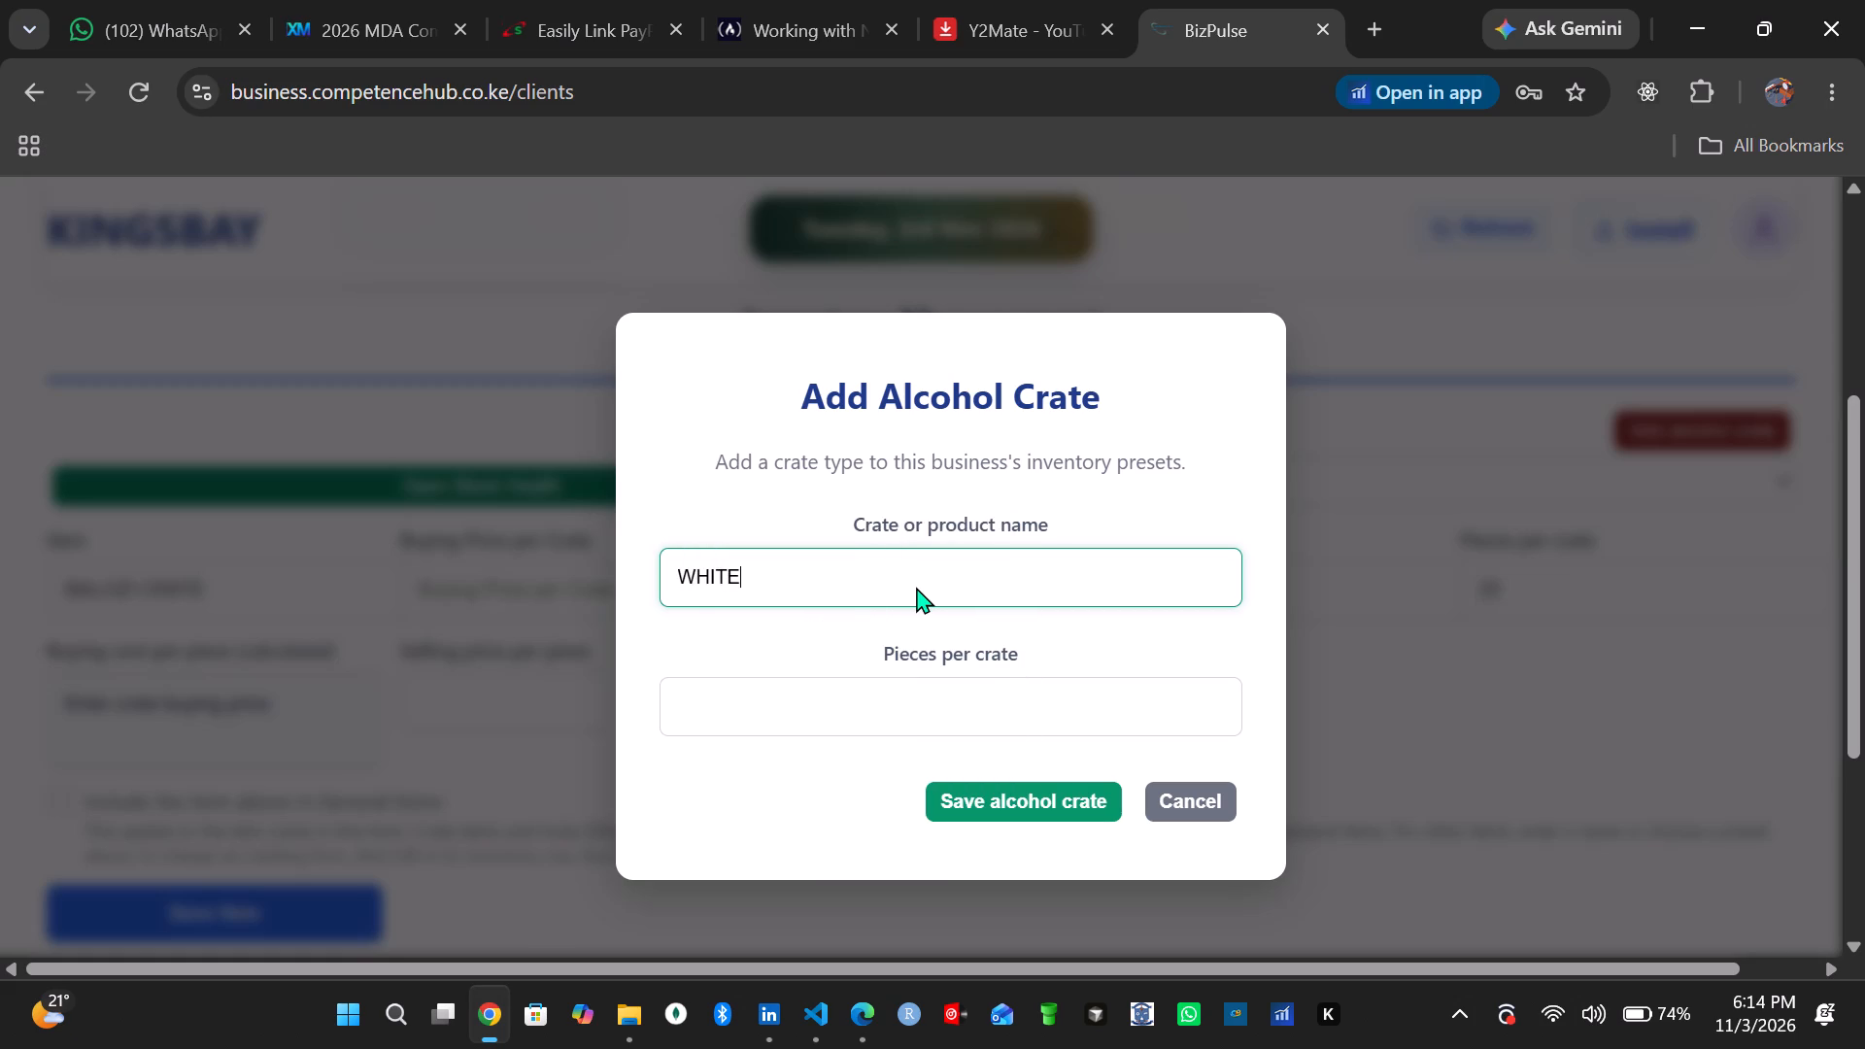
key("space")
type("cap")
left_click(902, 706)
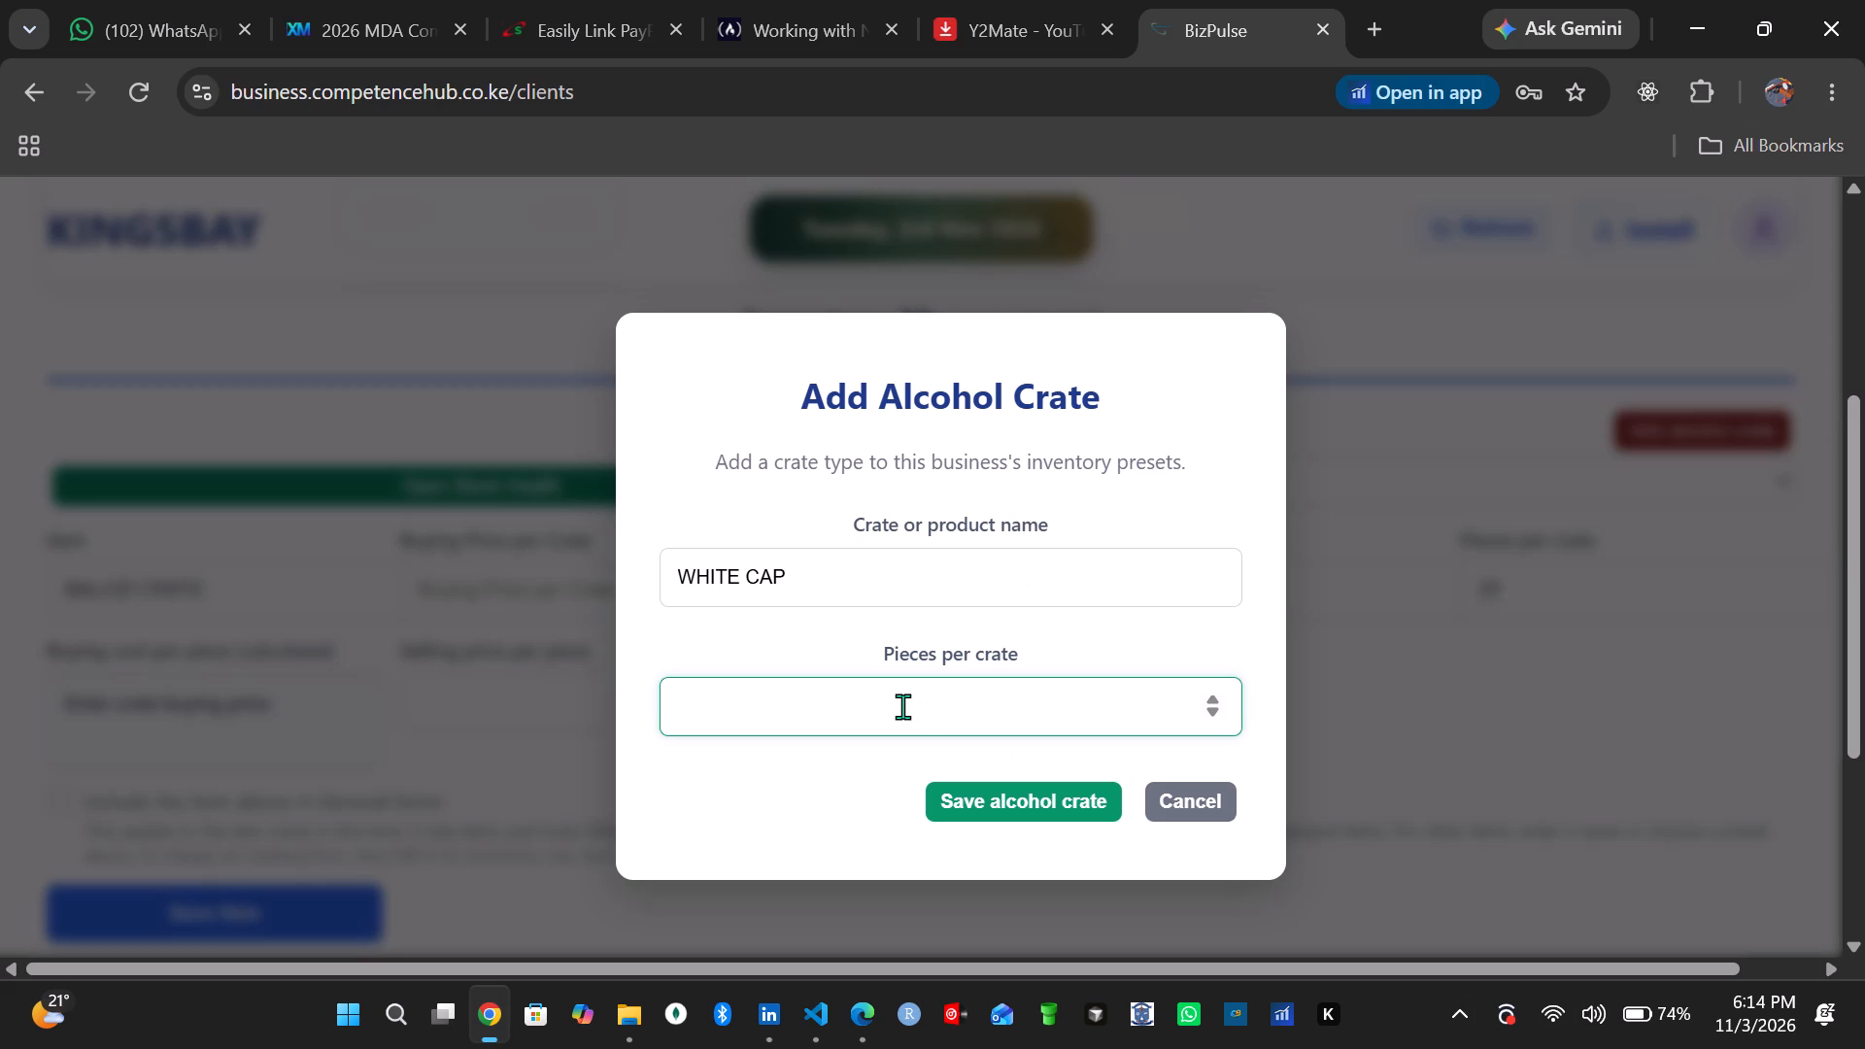
type("25")
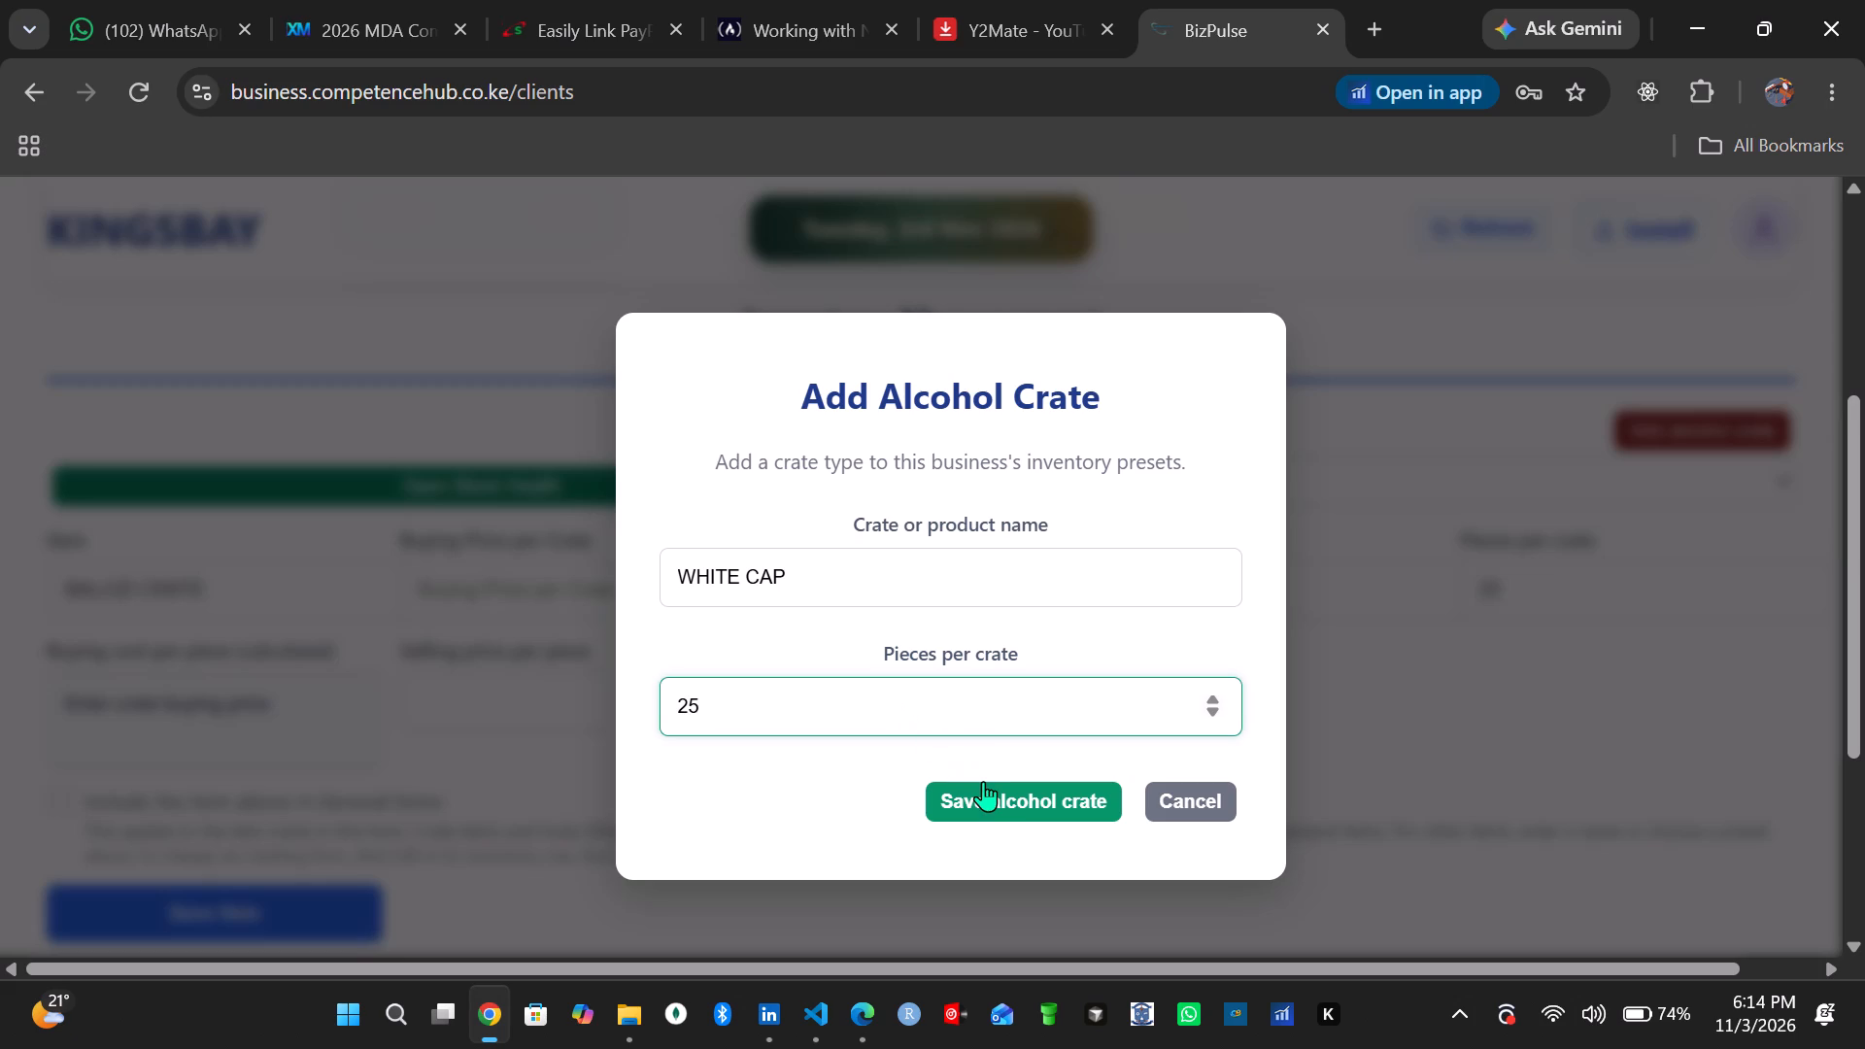
left_click(984, 782)
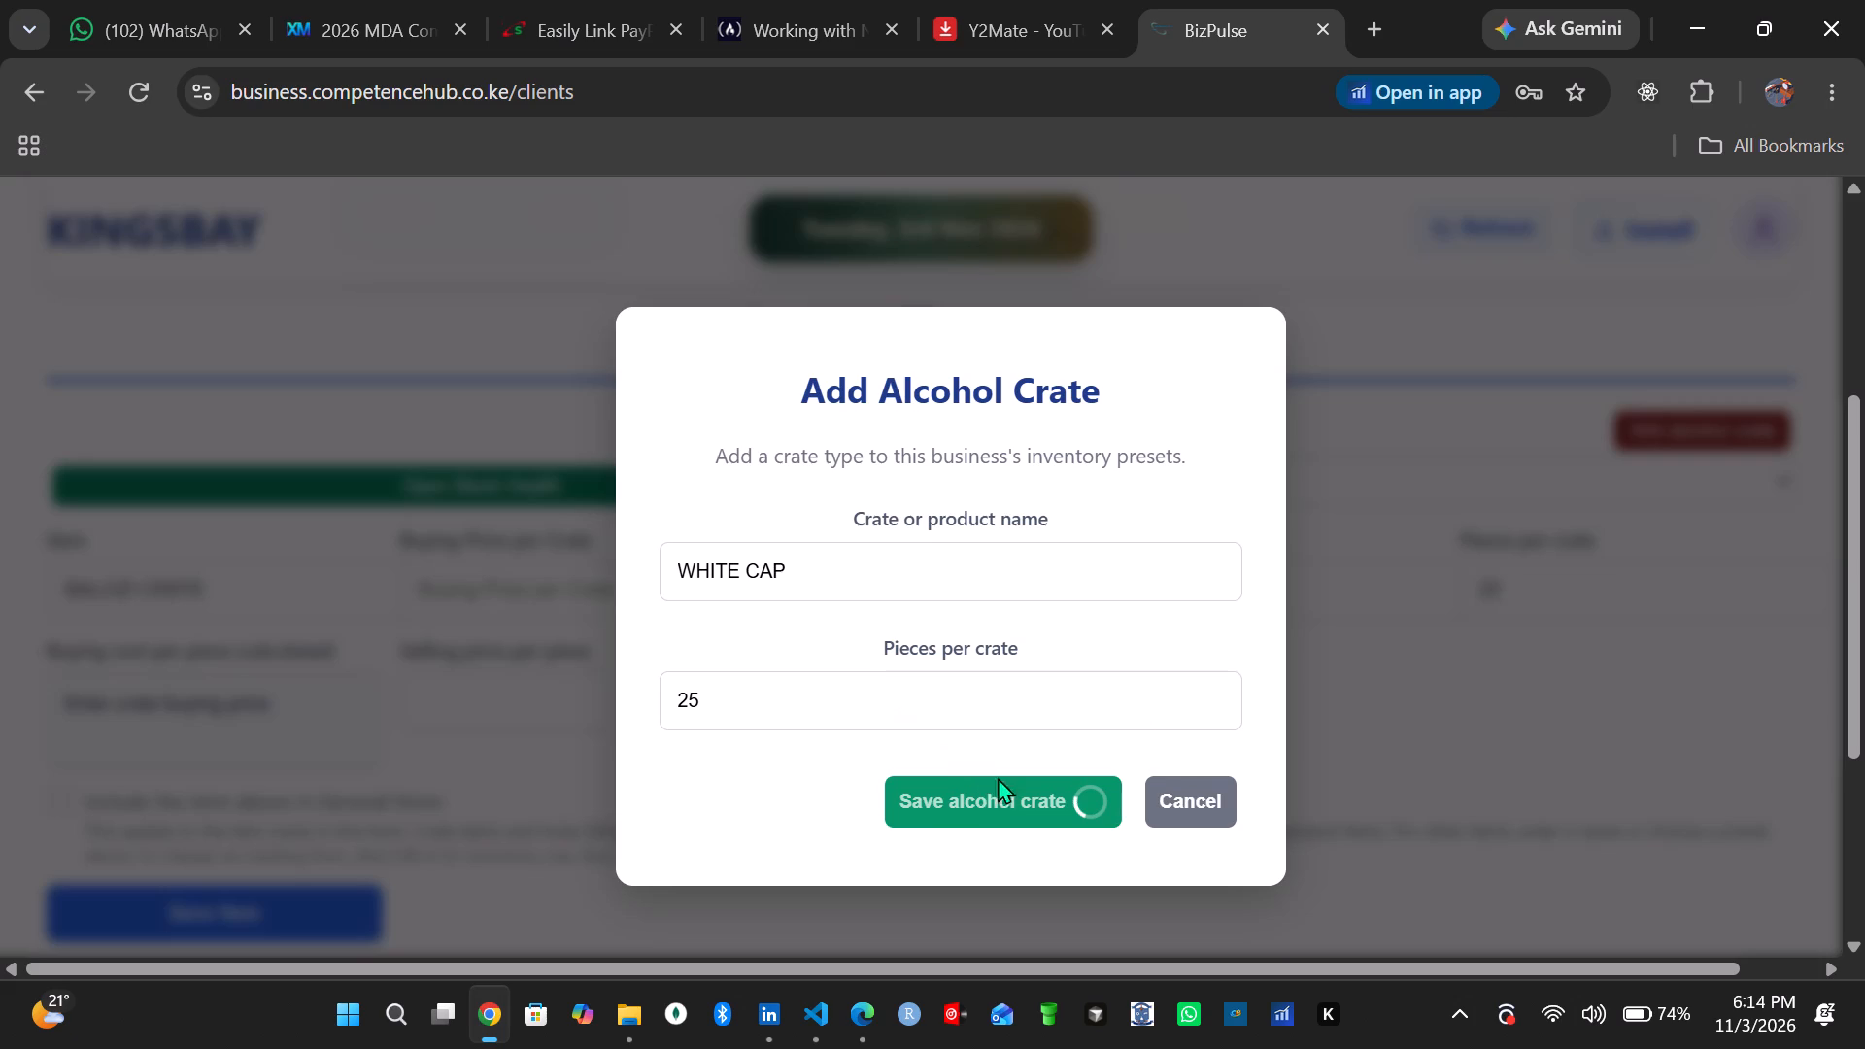
Add an alcohol crate preset named ALLSOPPS' with 25 pieces per crate and save it.
left_click(1589, 477)
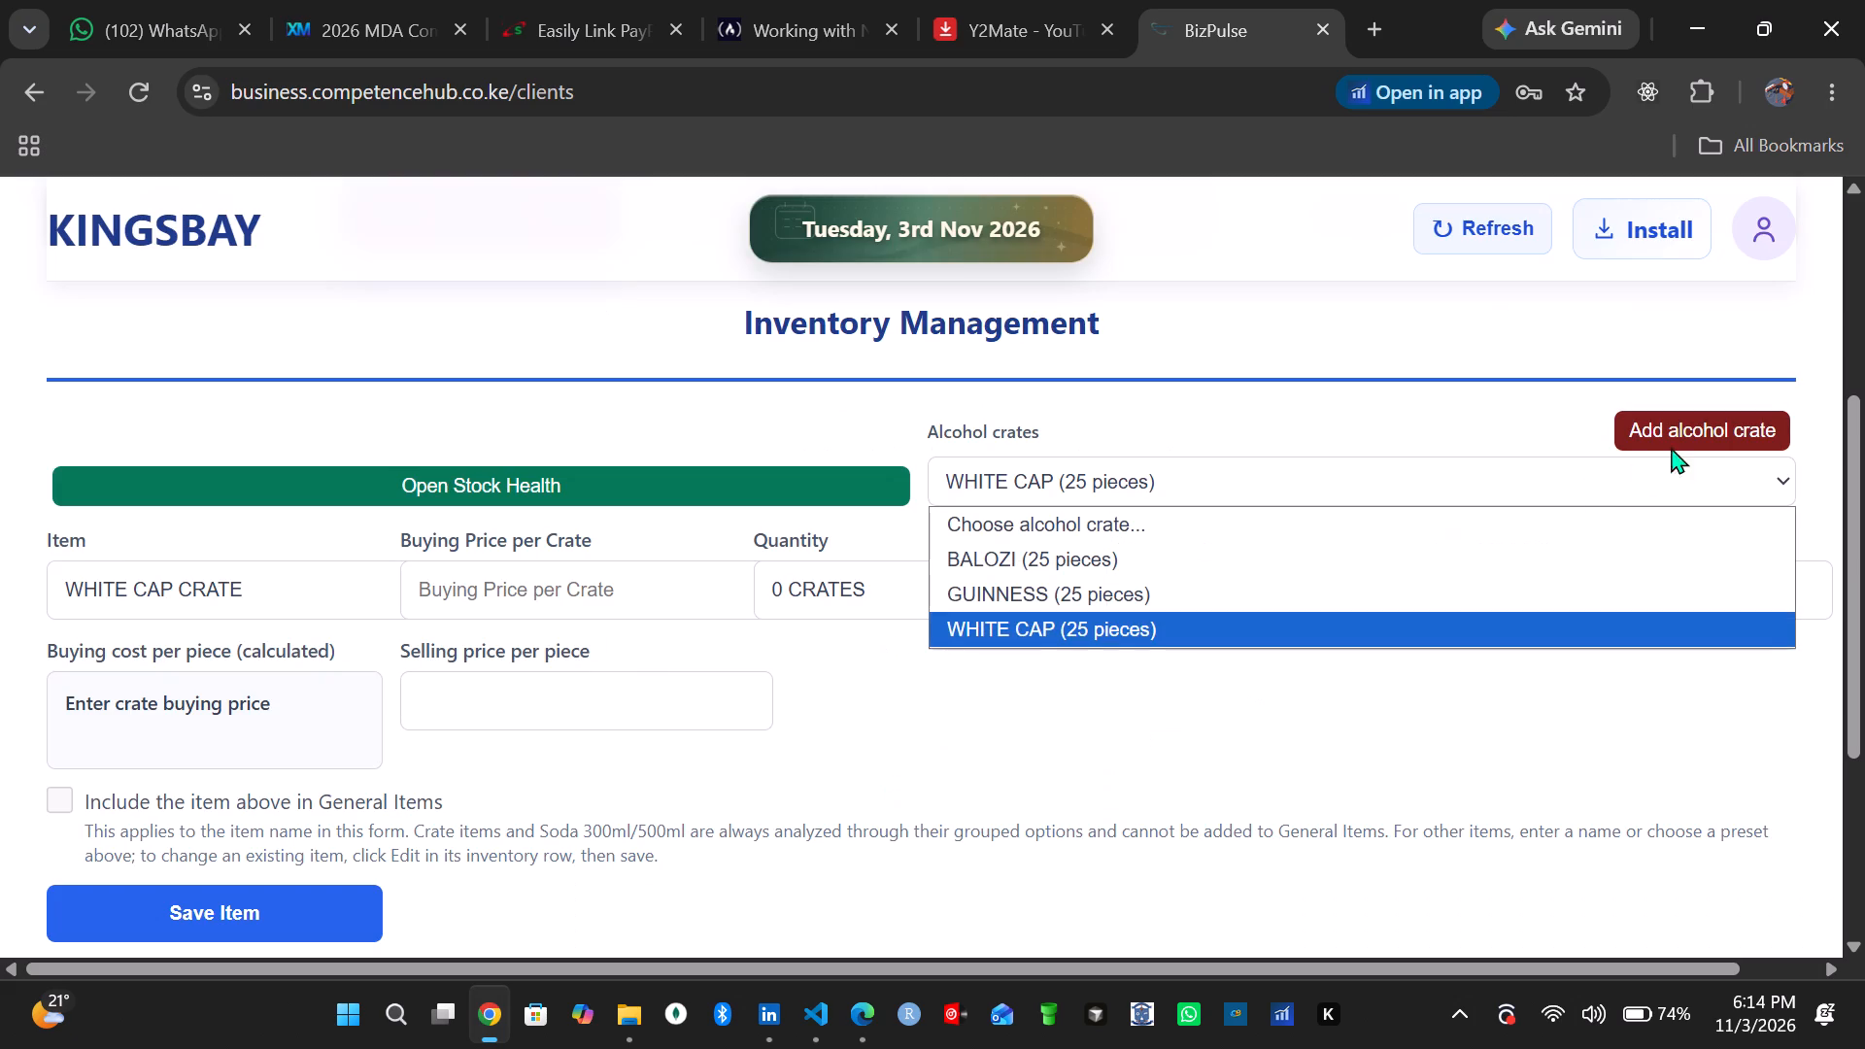
left_click(1703, 427)
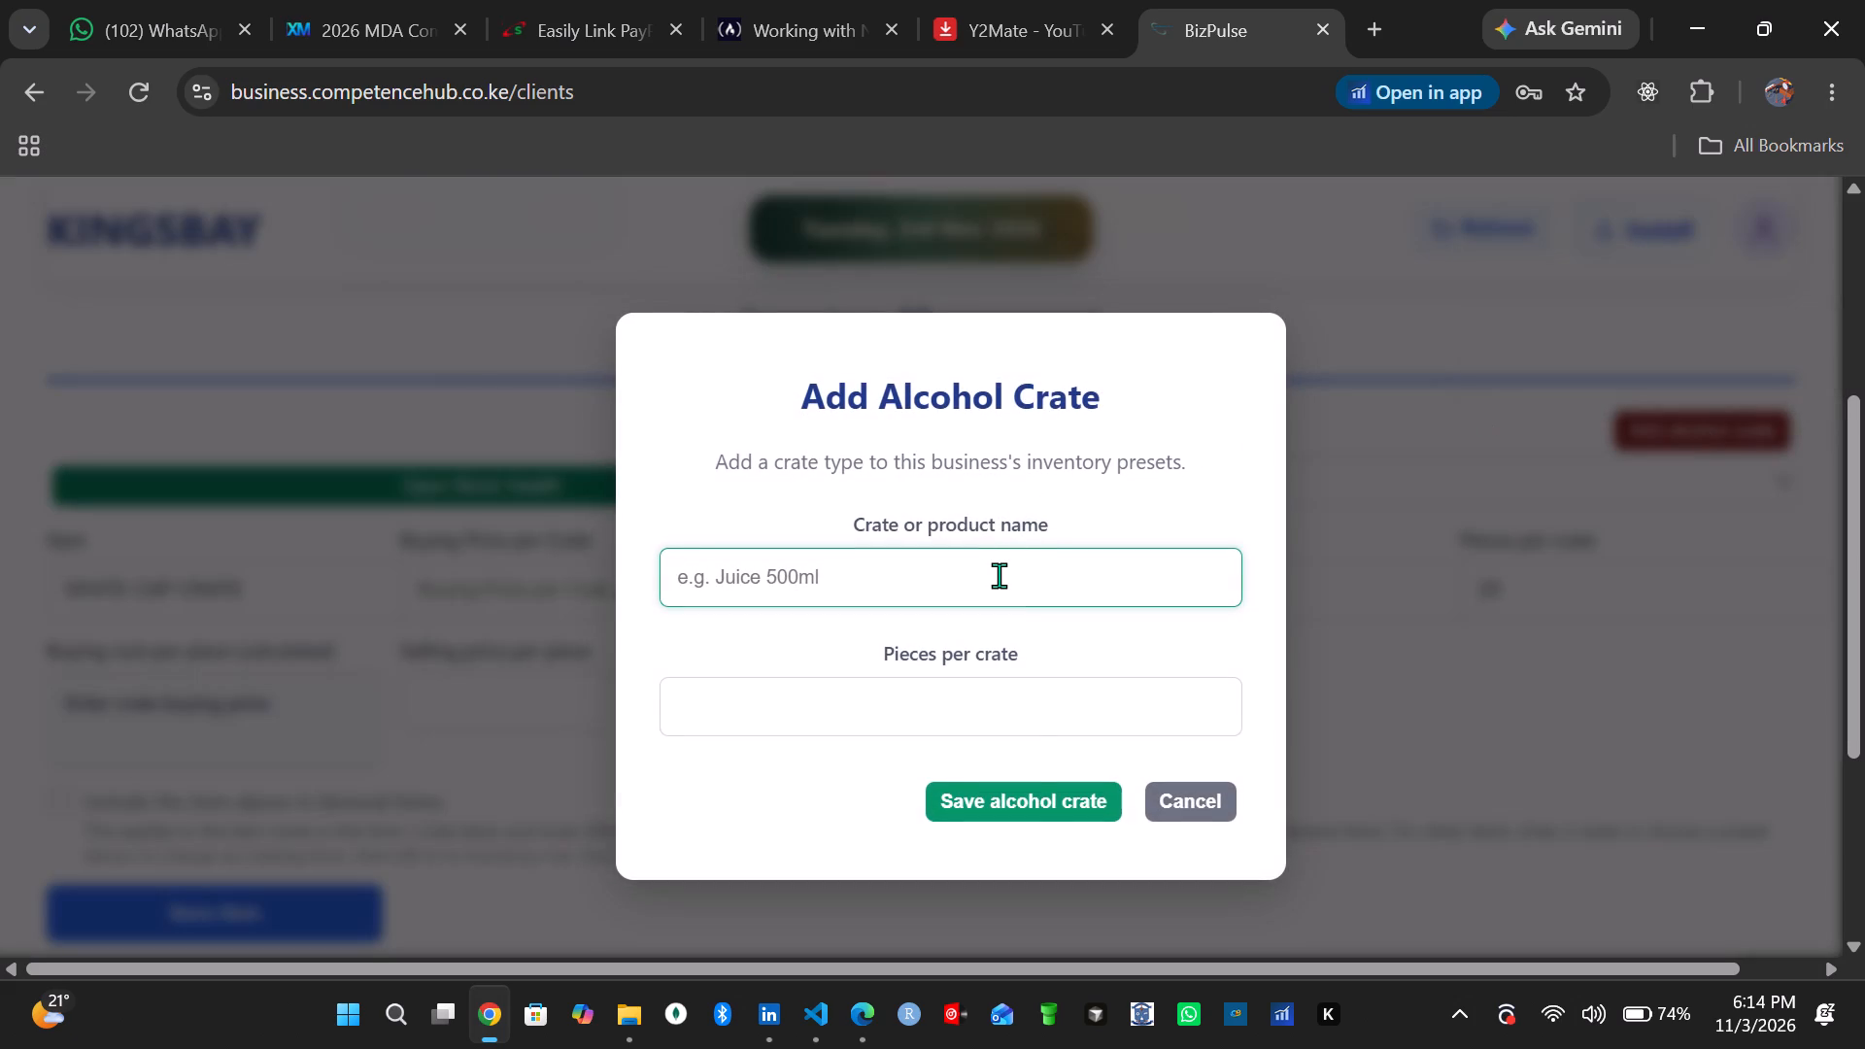
left_click(999, 575)
key("a")
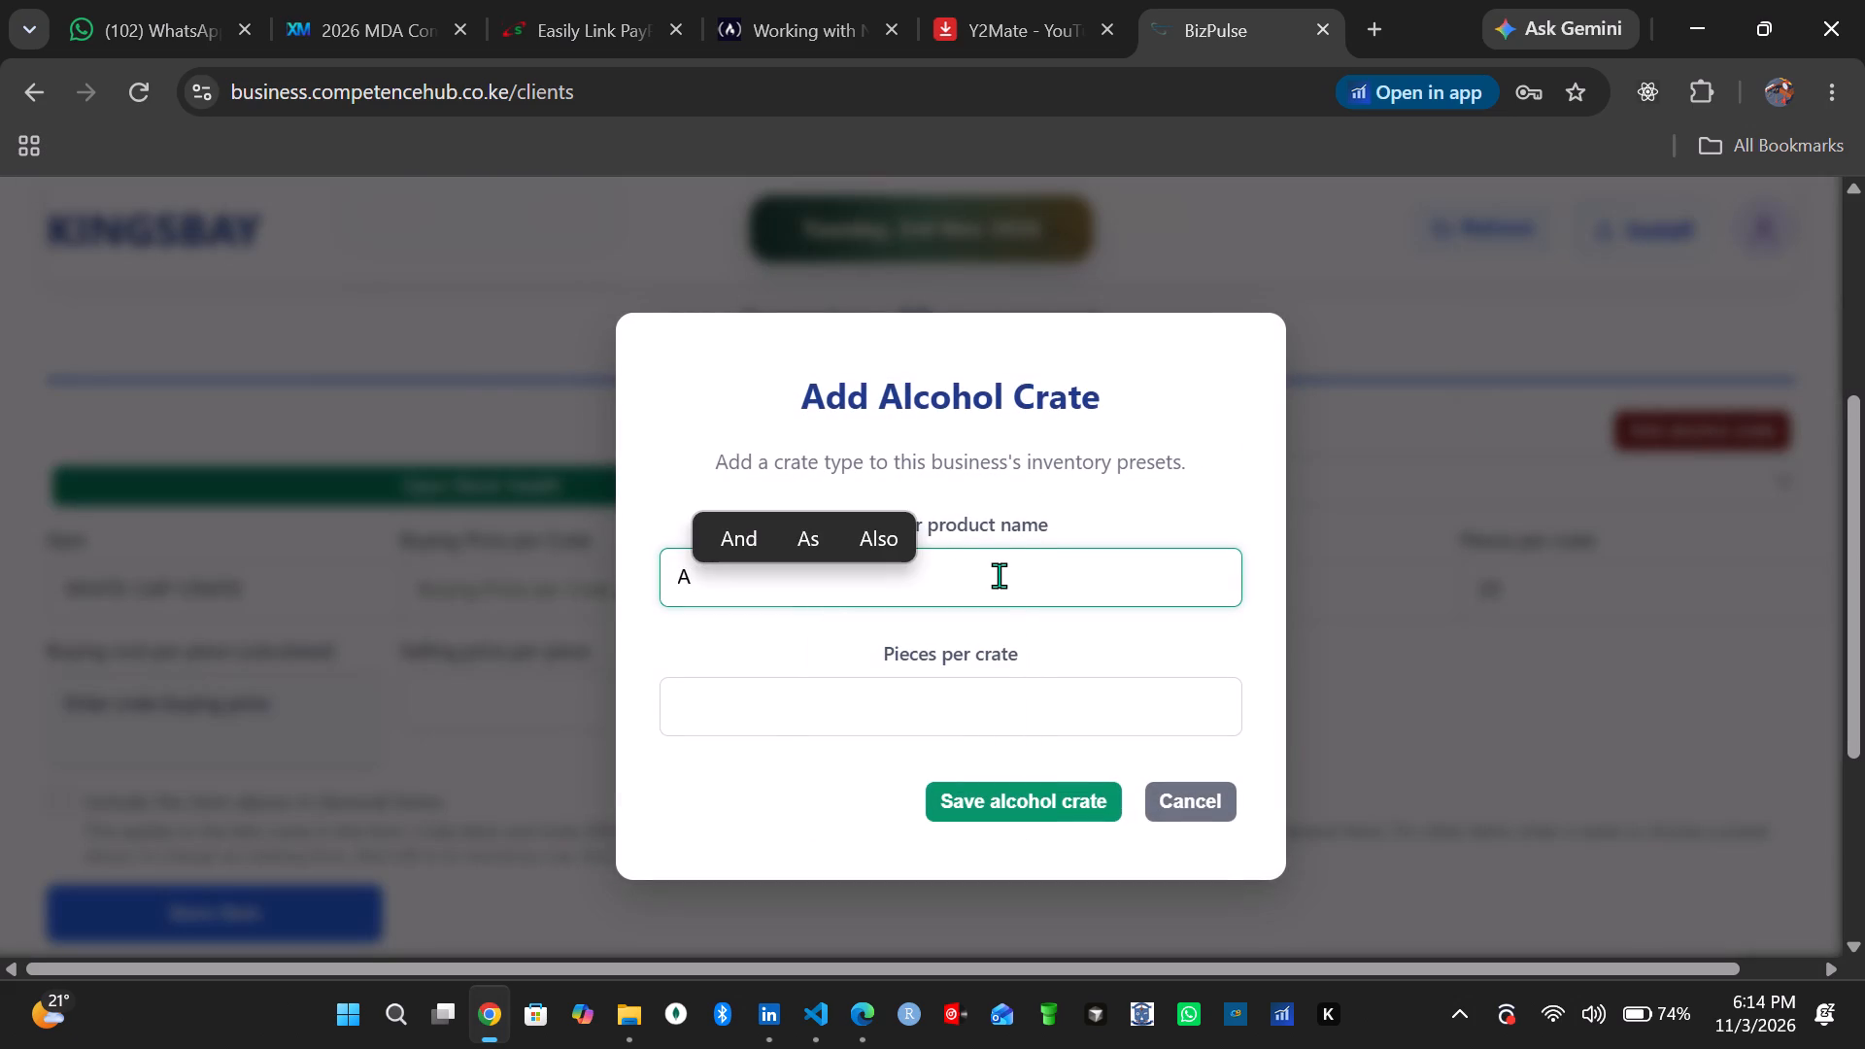
type("ll")
type("aa")
key("BackSpace")
key("BackSpace")
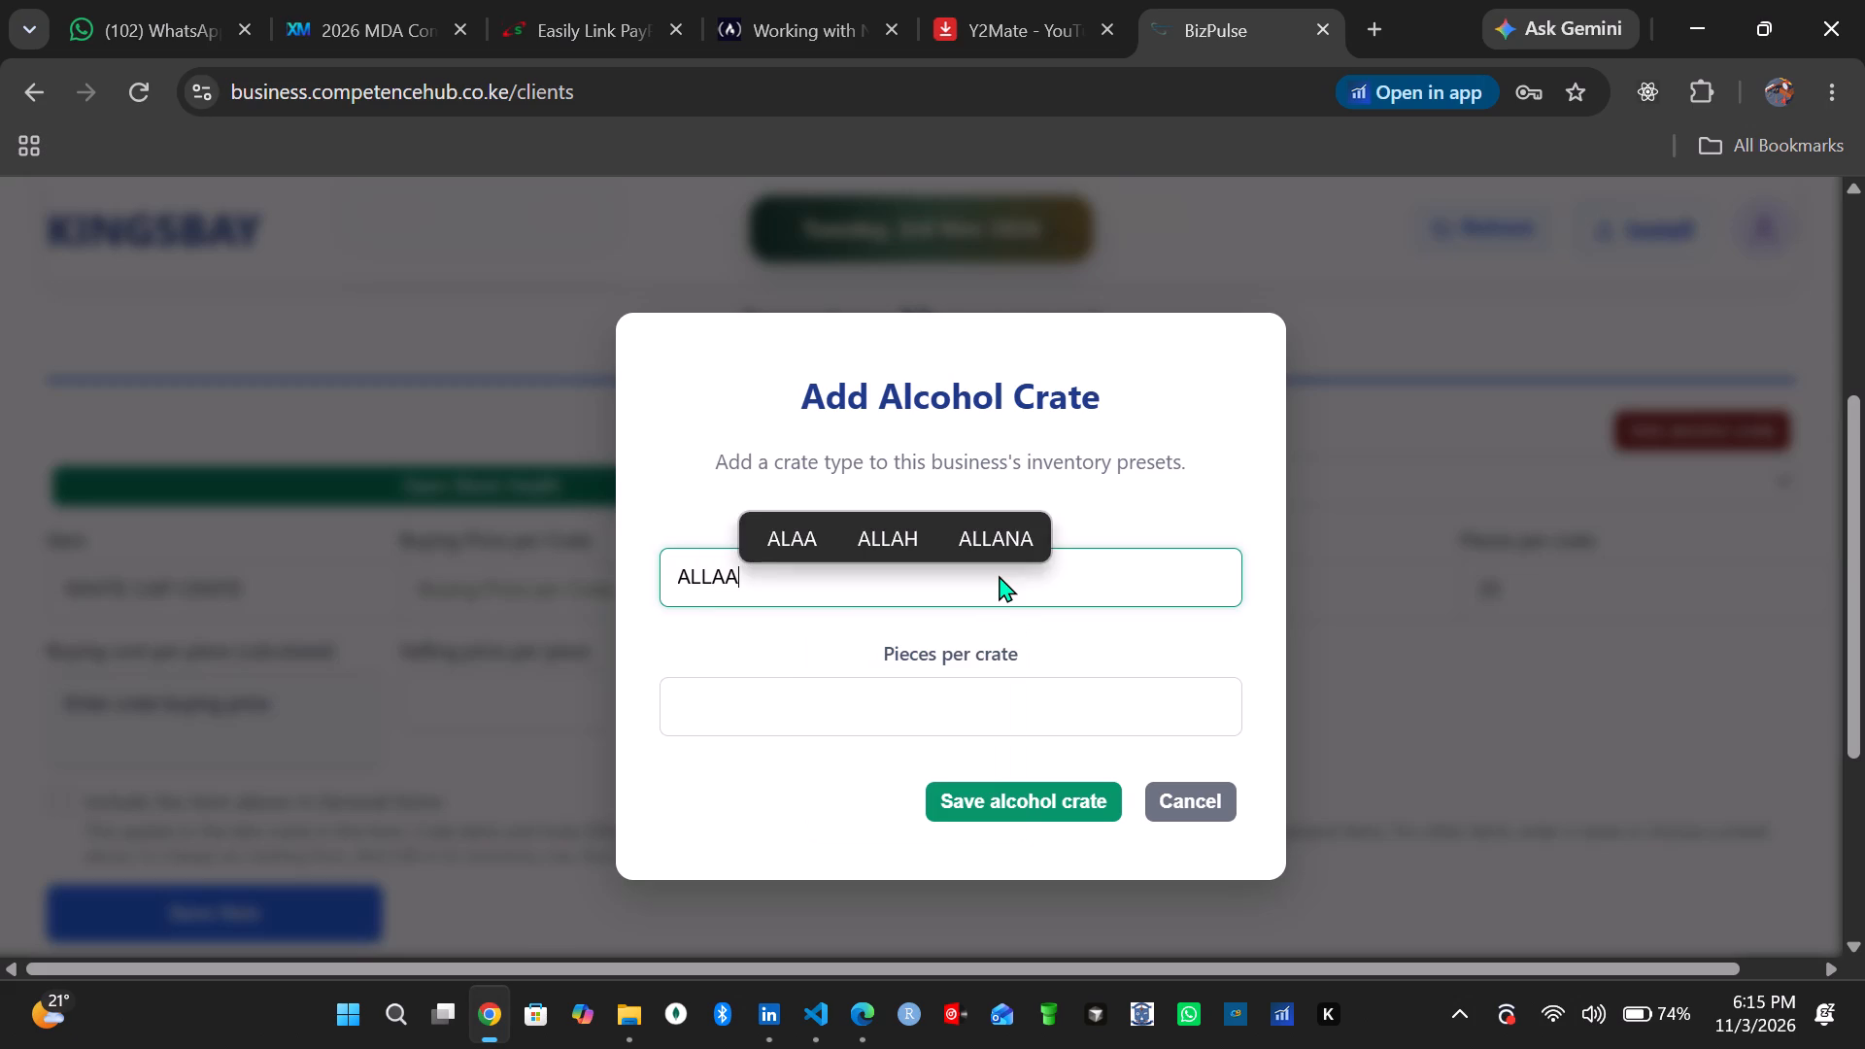
key("BackSpace")
type("la")
key("BackSpace")
key("s")
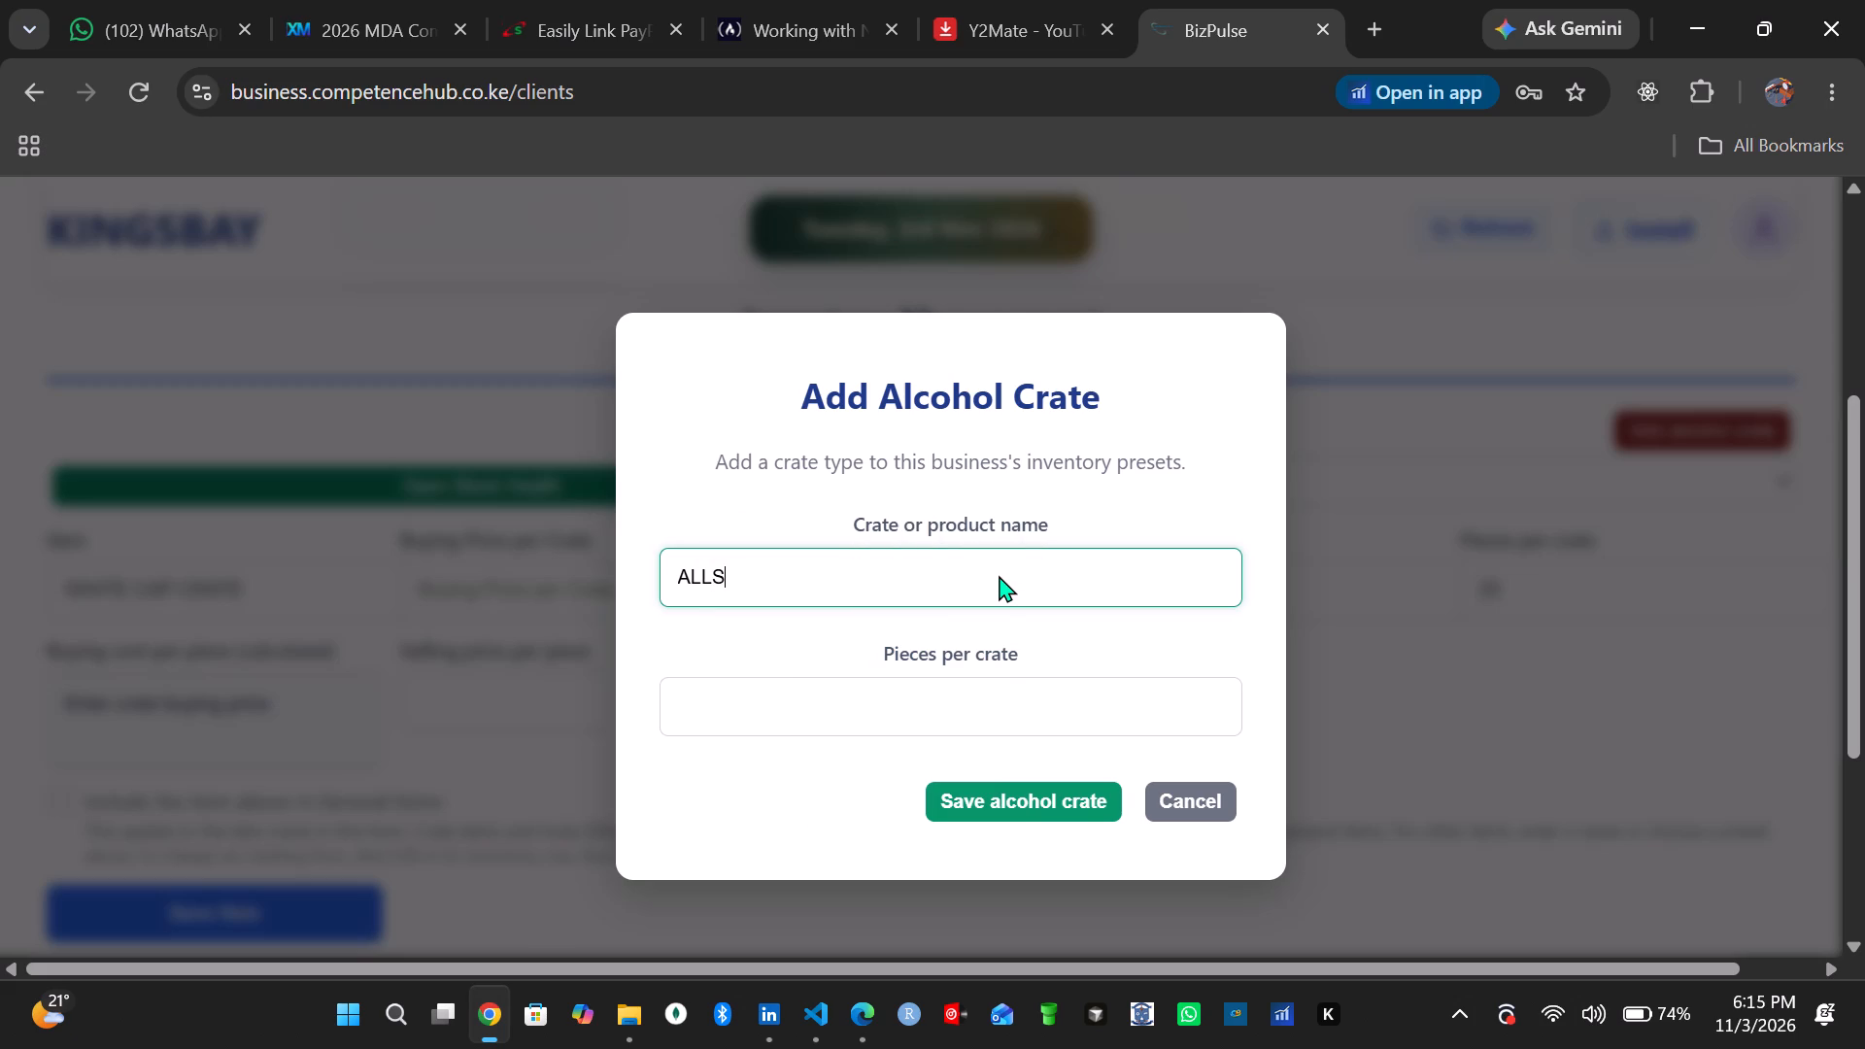
type("opp")
key("s")
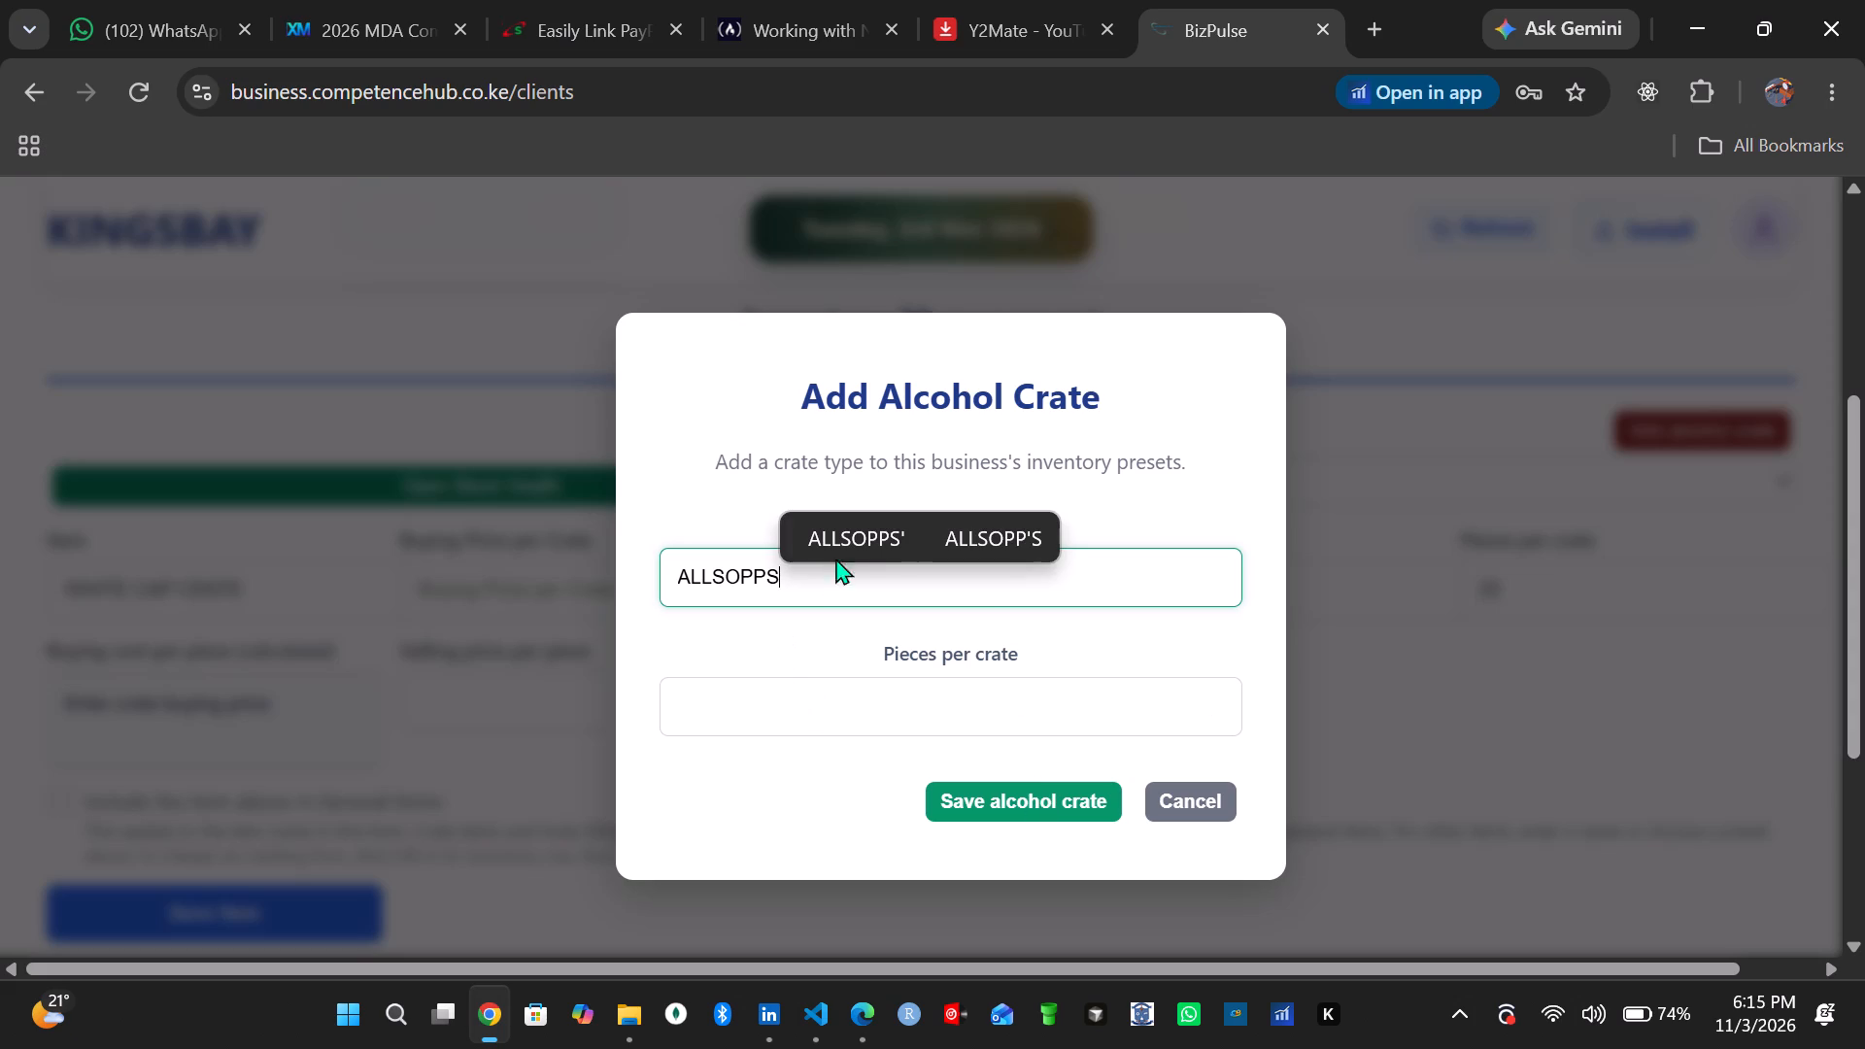
left_click(852, 536)
left_click(777, 707)
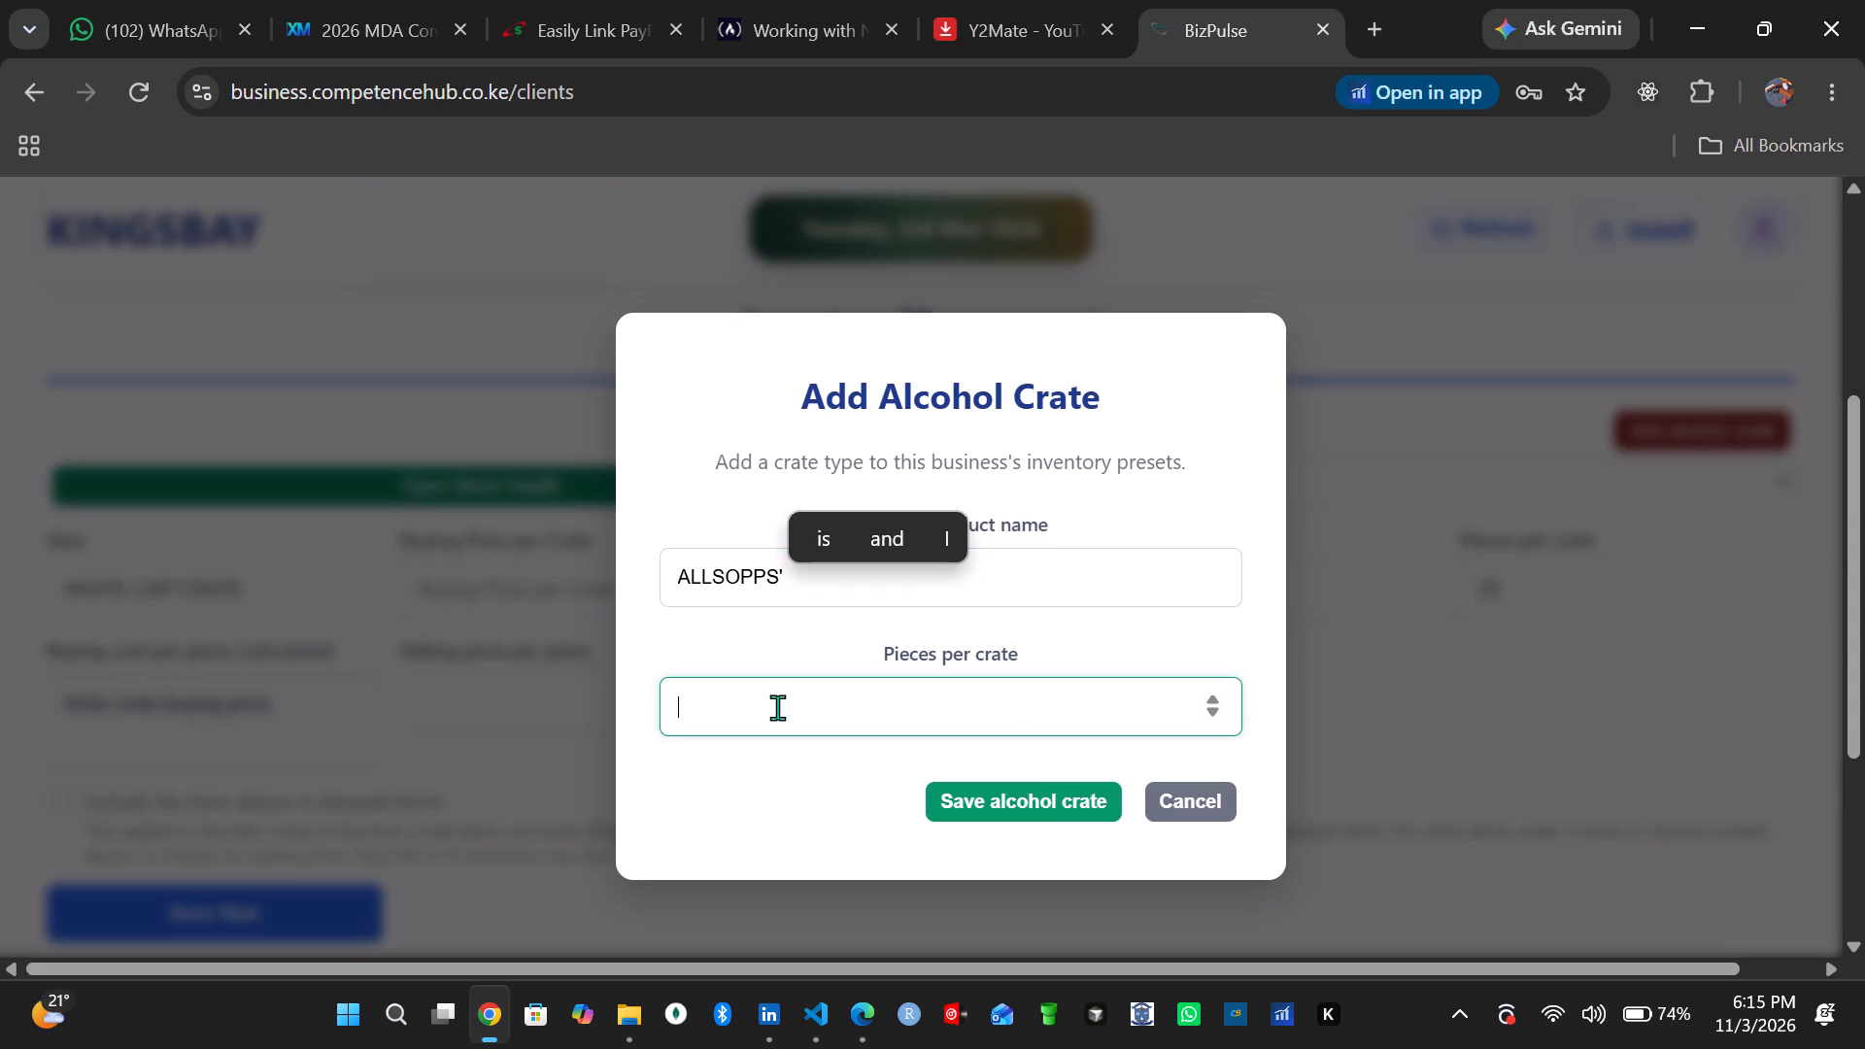
type("25")
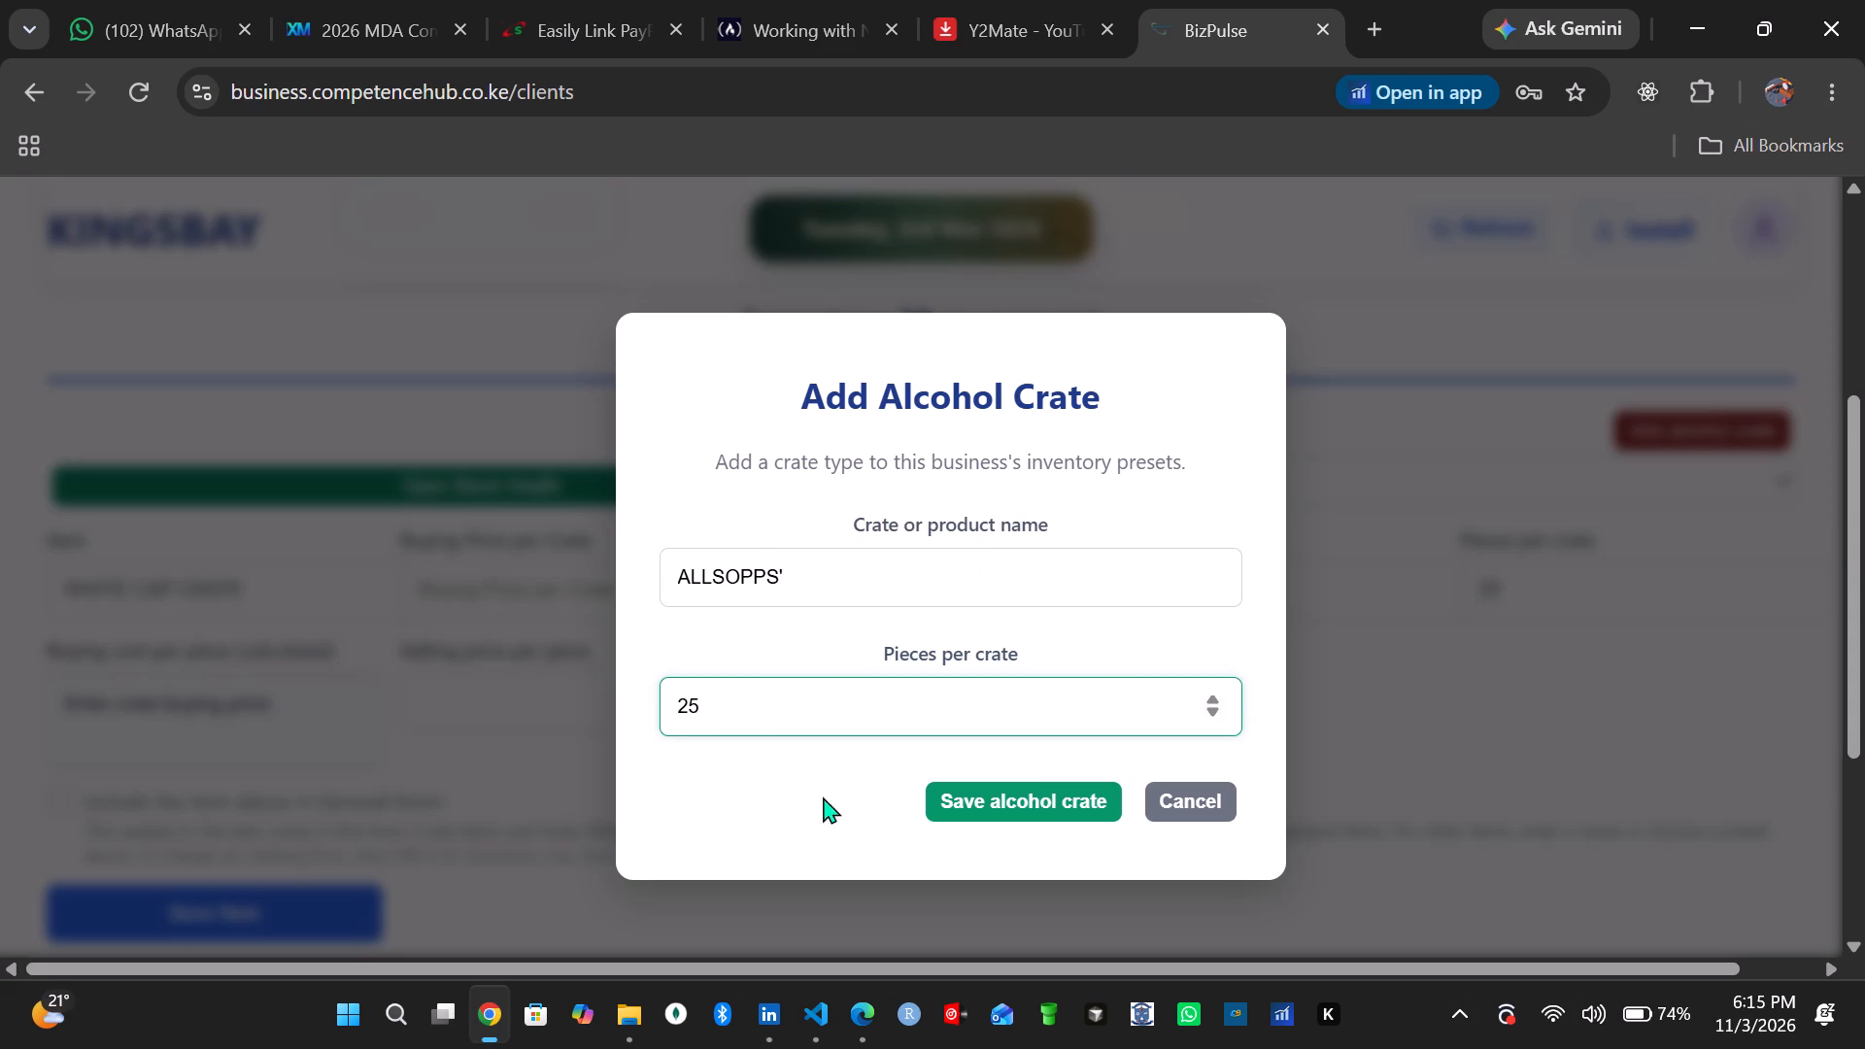
left_click(1027, 809)
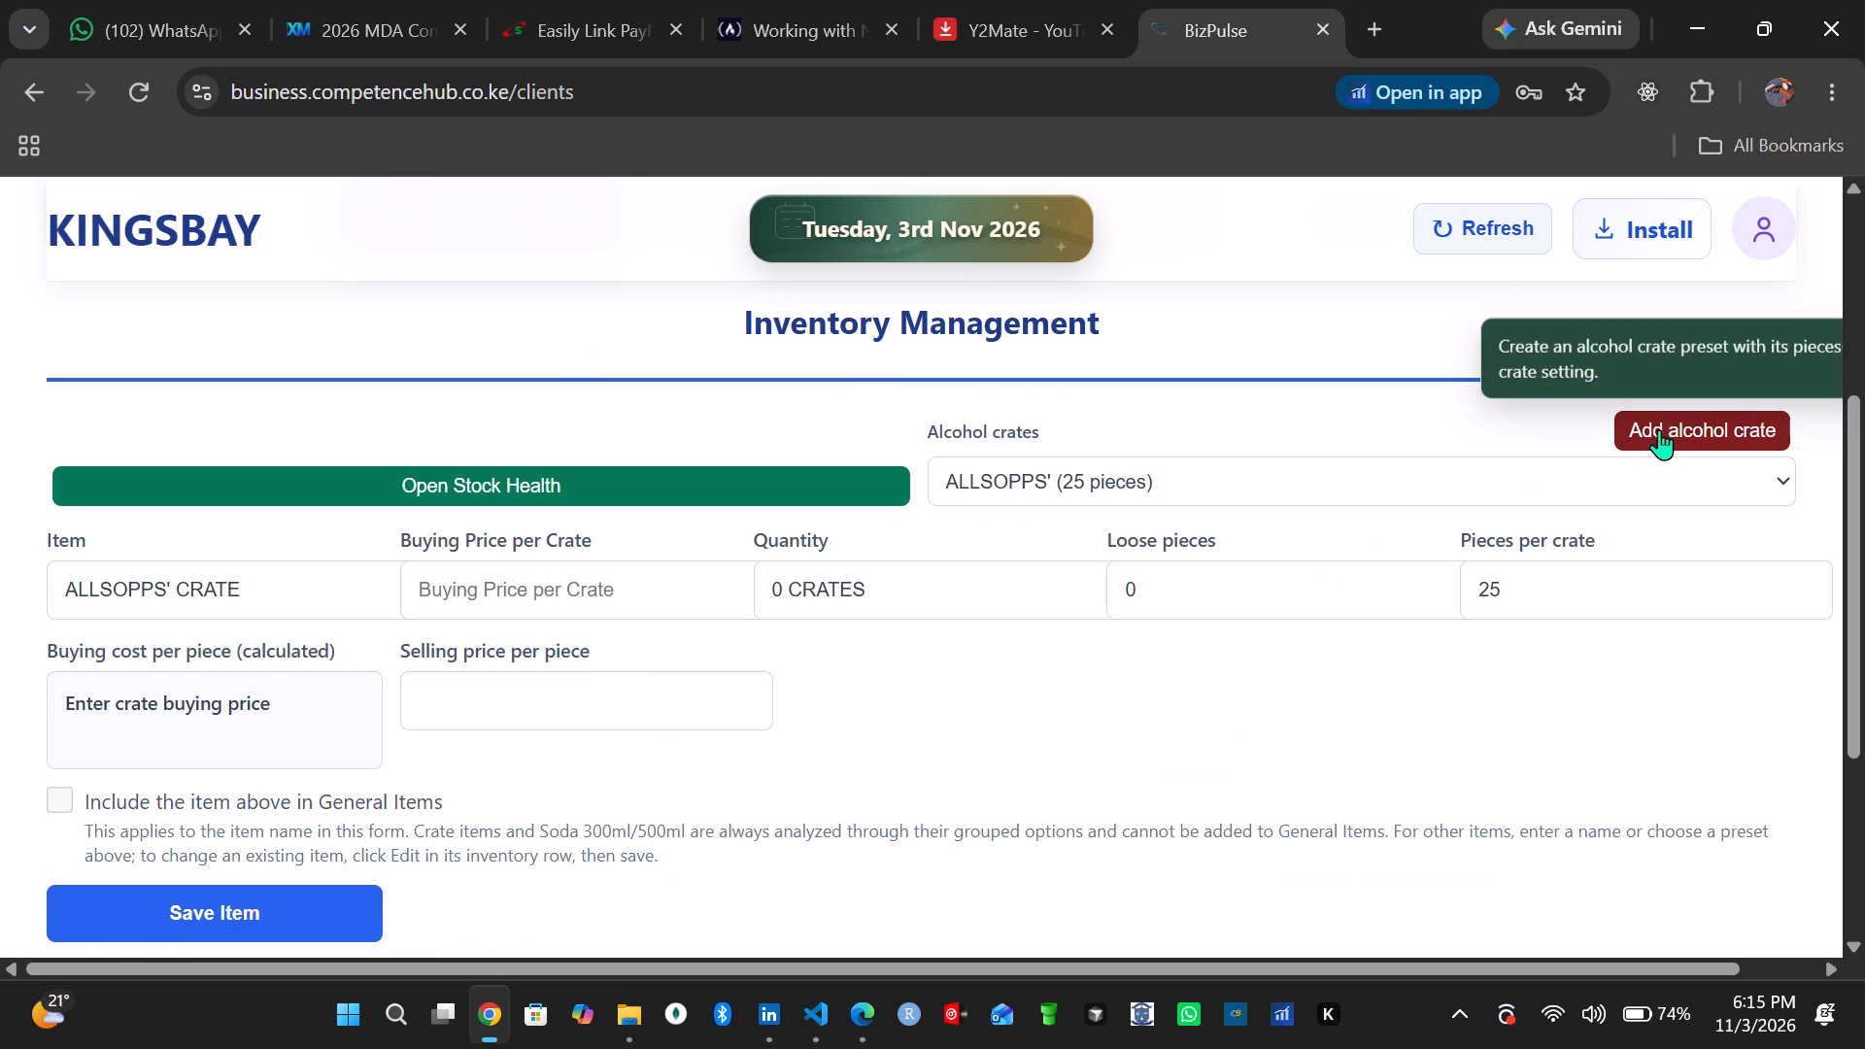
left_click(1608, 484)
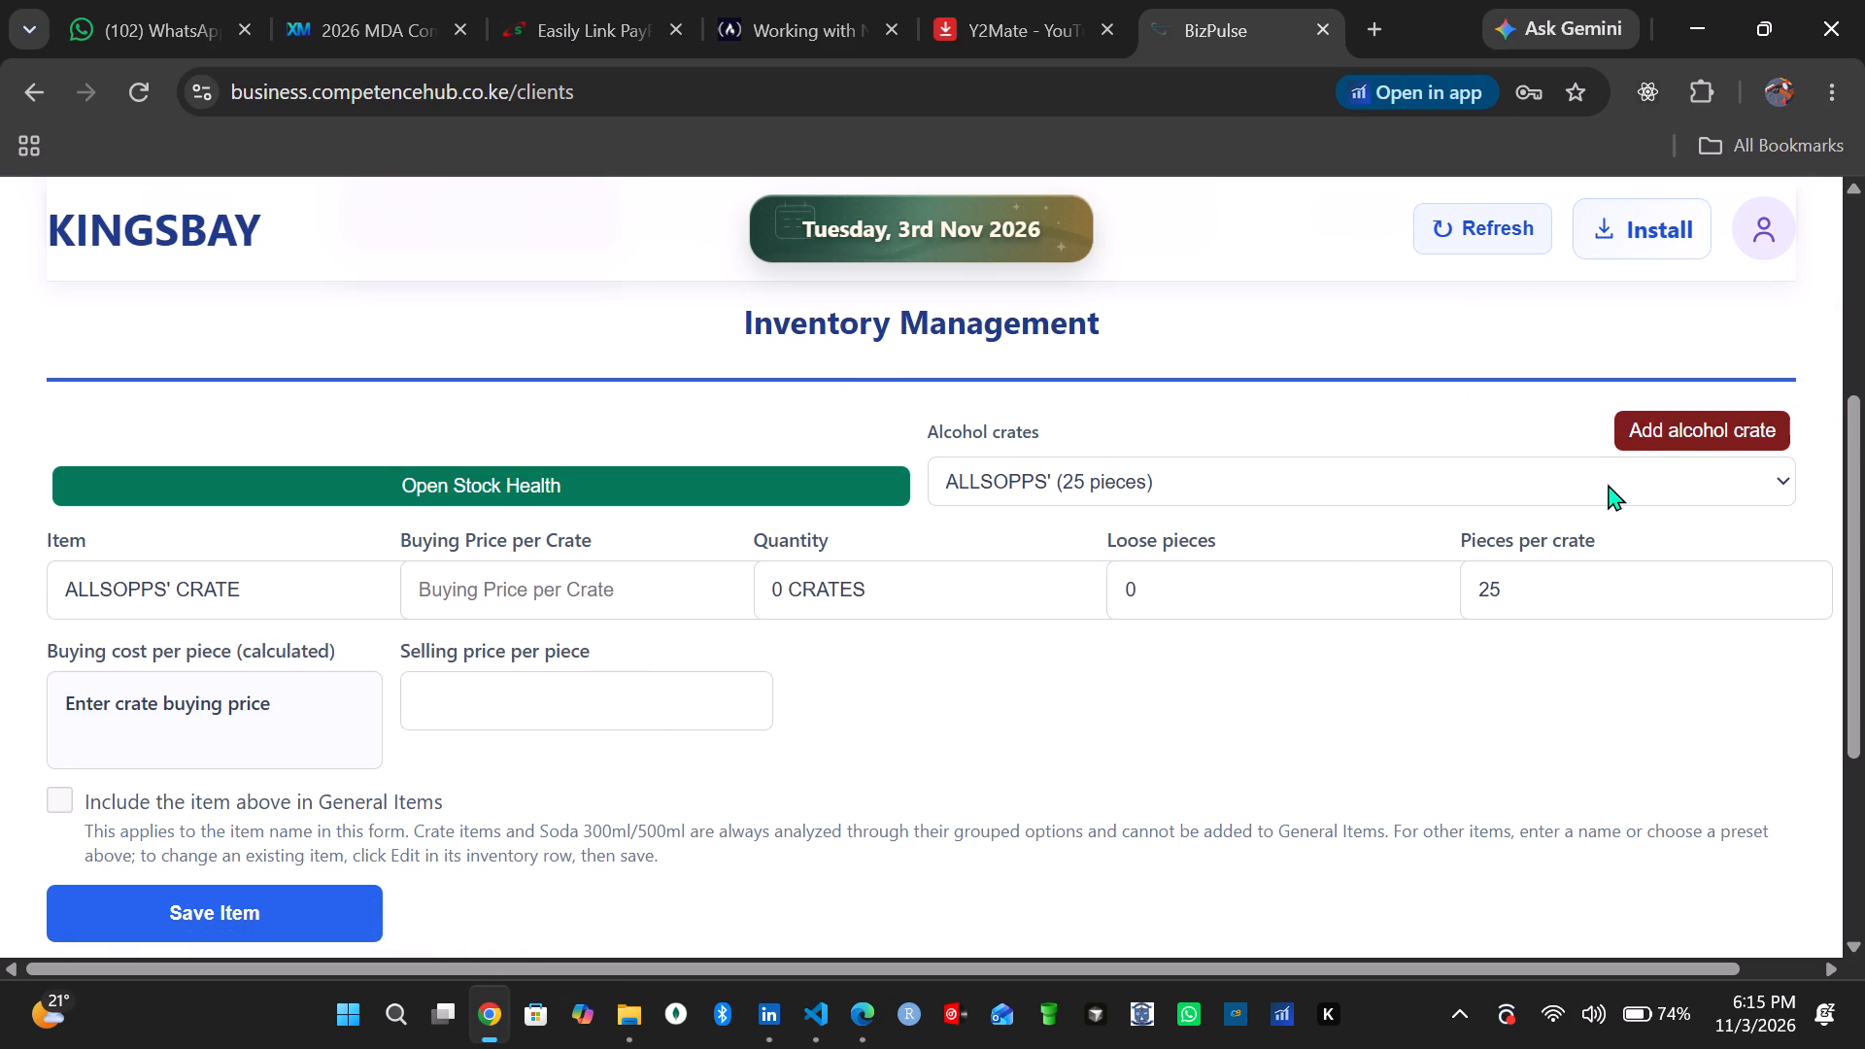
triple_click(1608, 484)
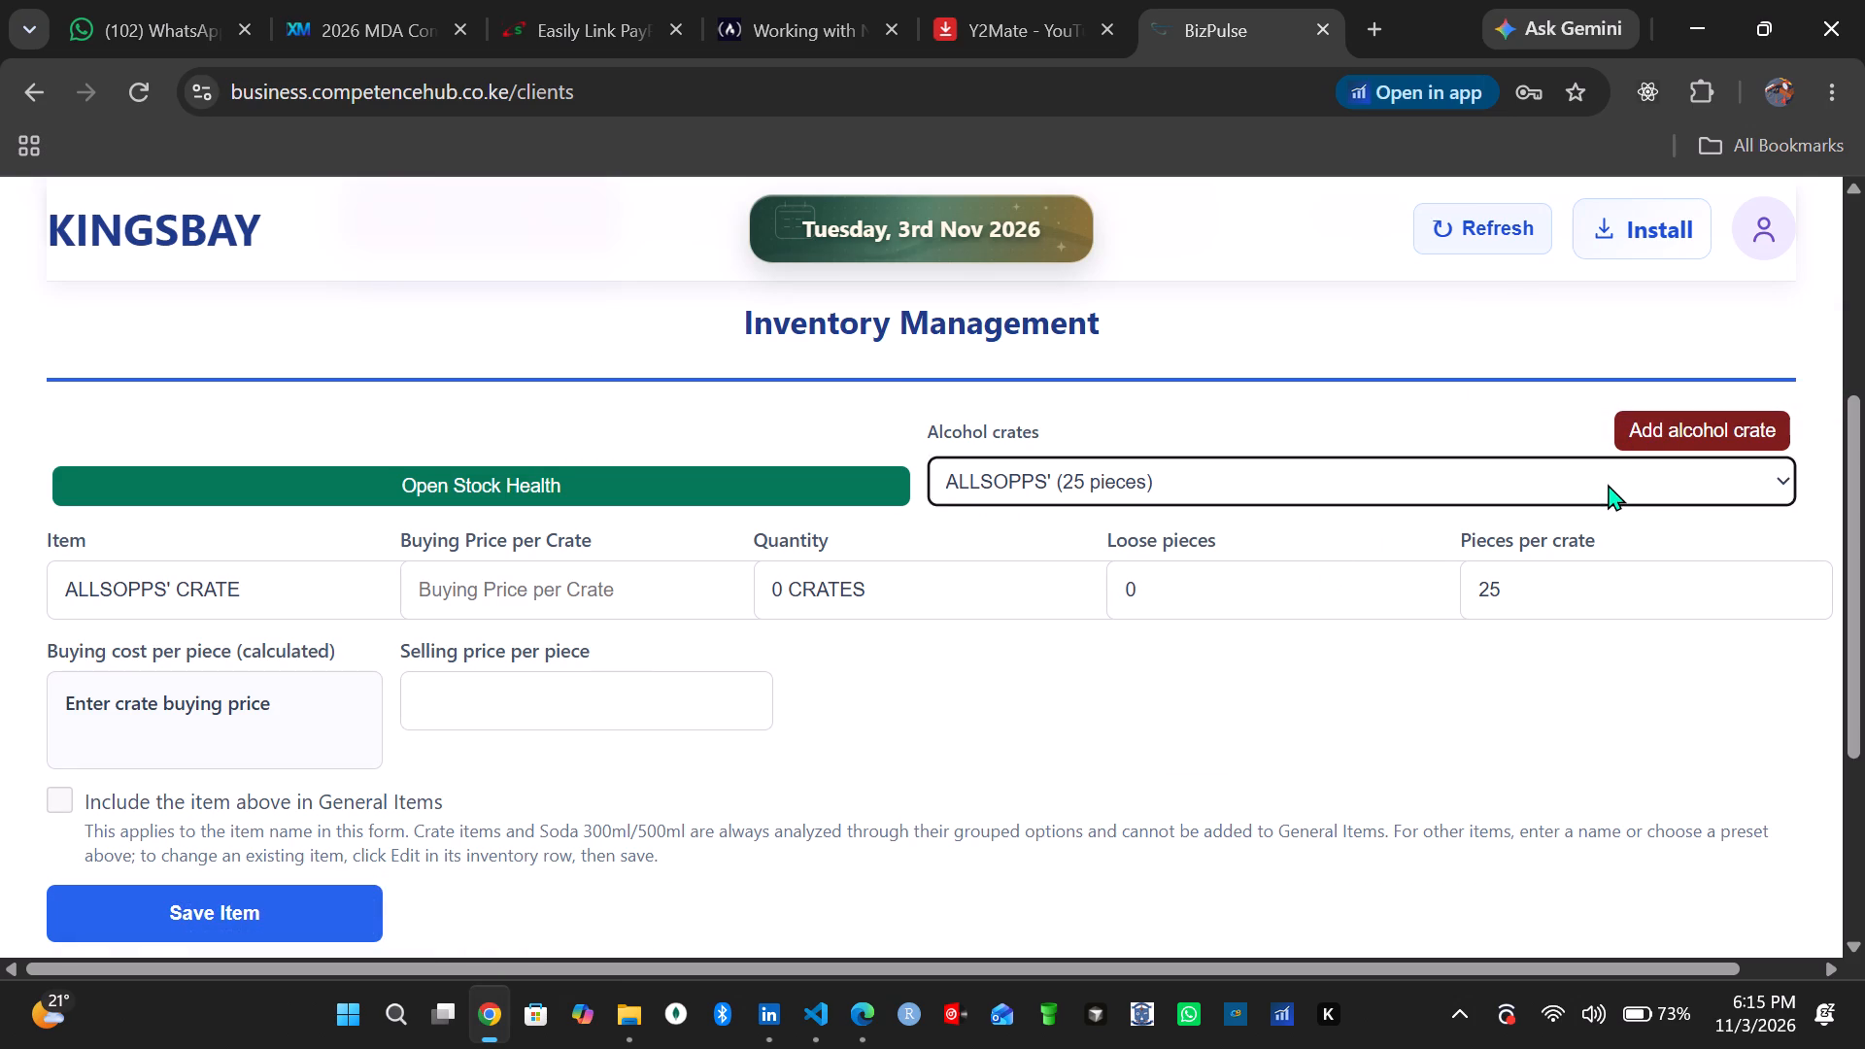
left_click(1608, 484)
Add an alcohol crate preset named PILSNER with 25 pieces per crate and save it.
left_click(1680, 437)
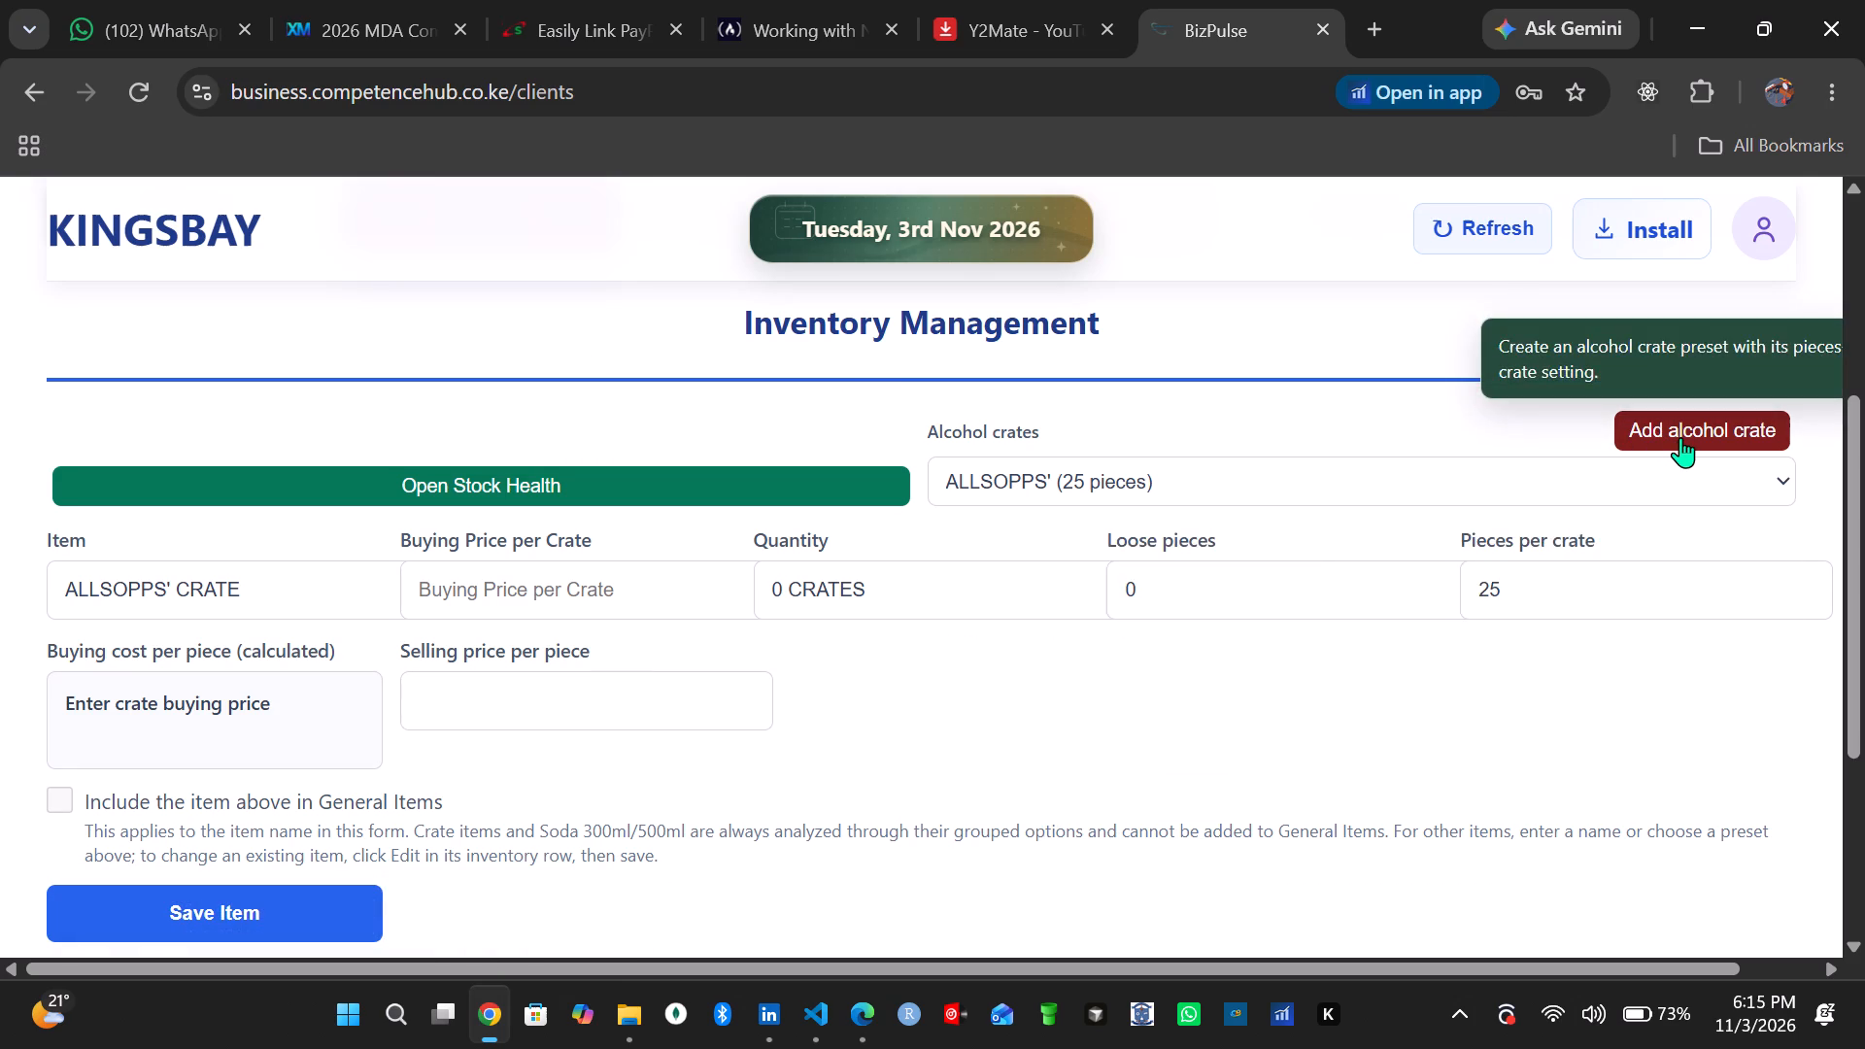
left_click(816, 579)
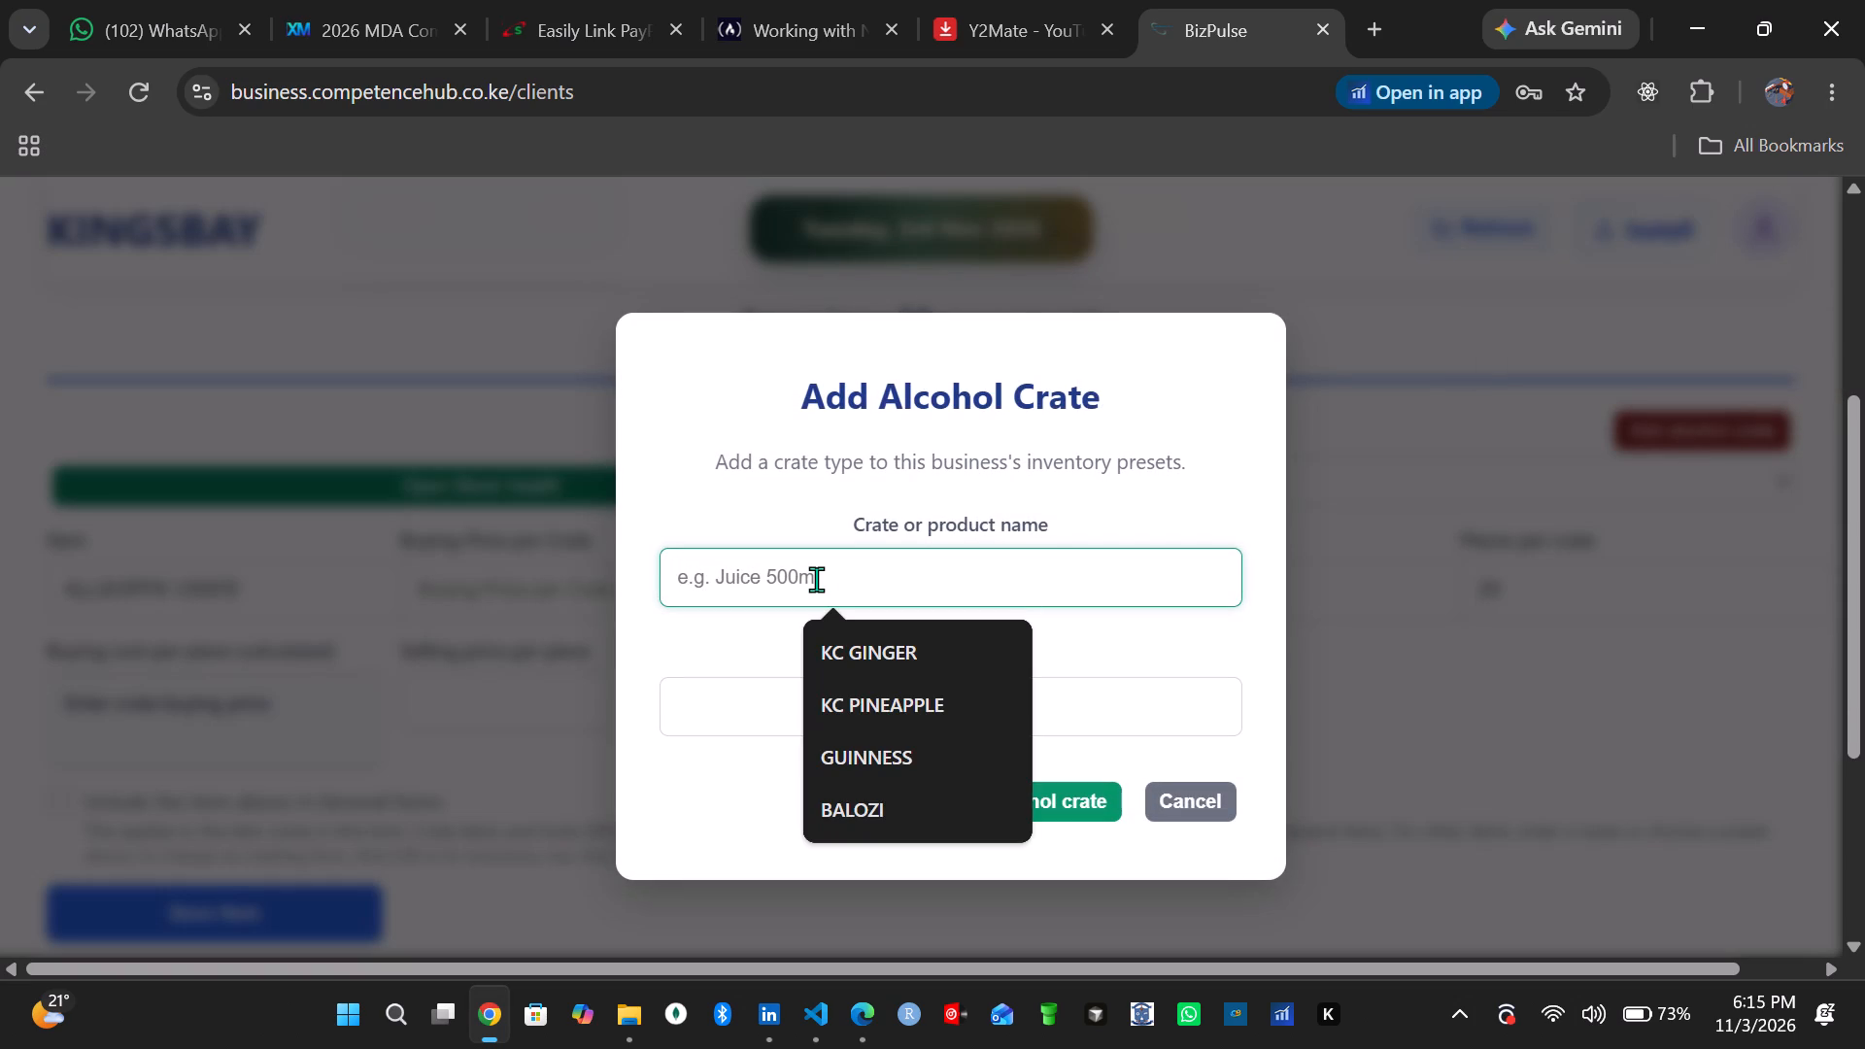
type("pil")
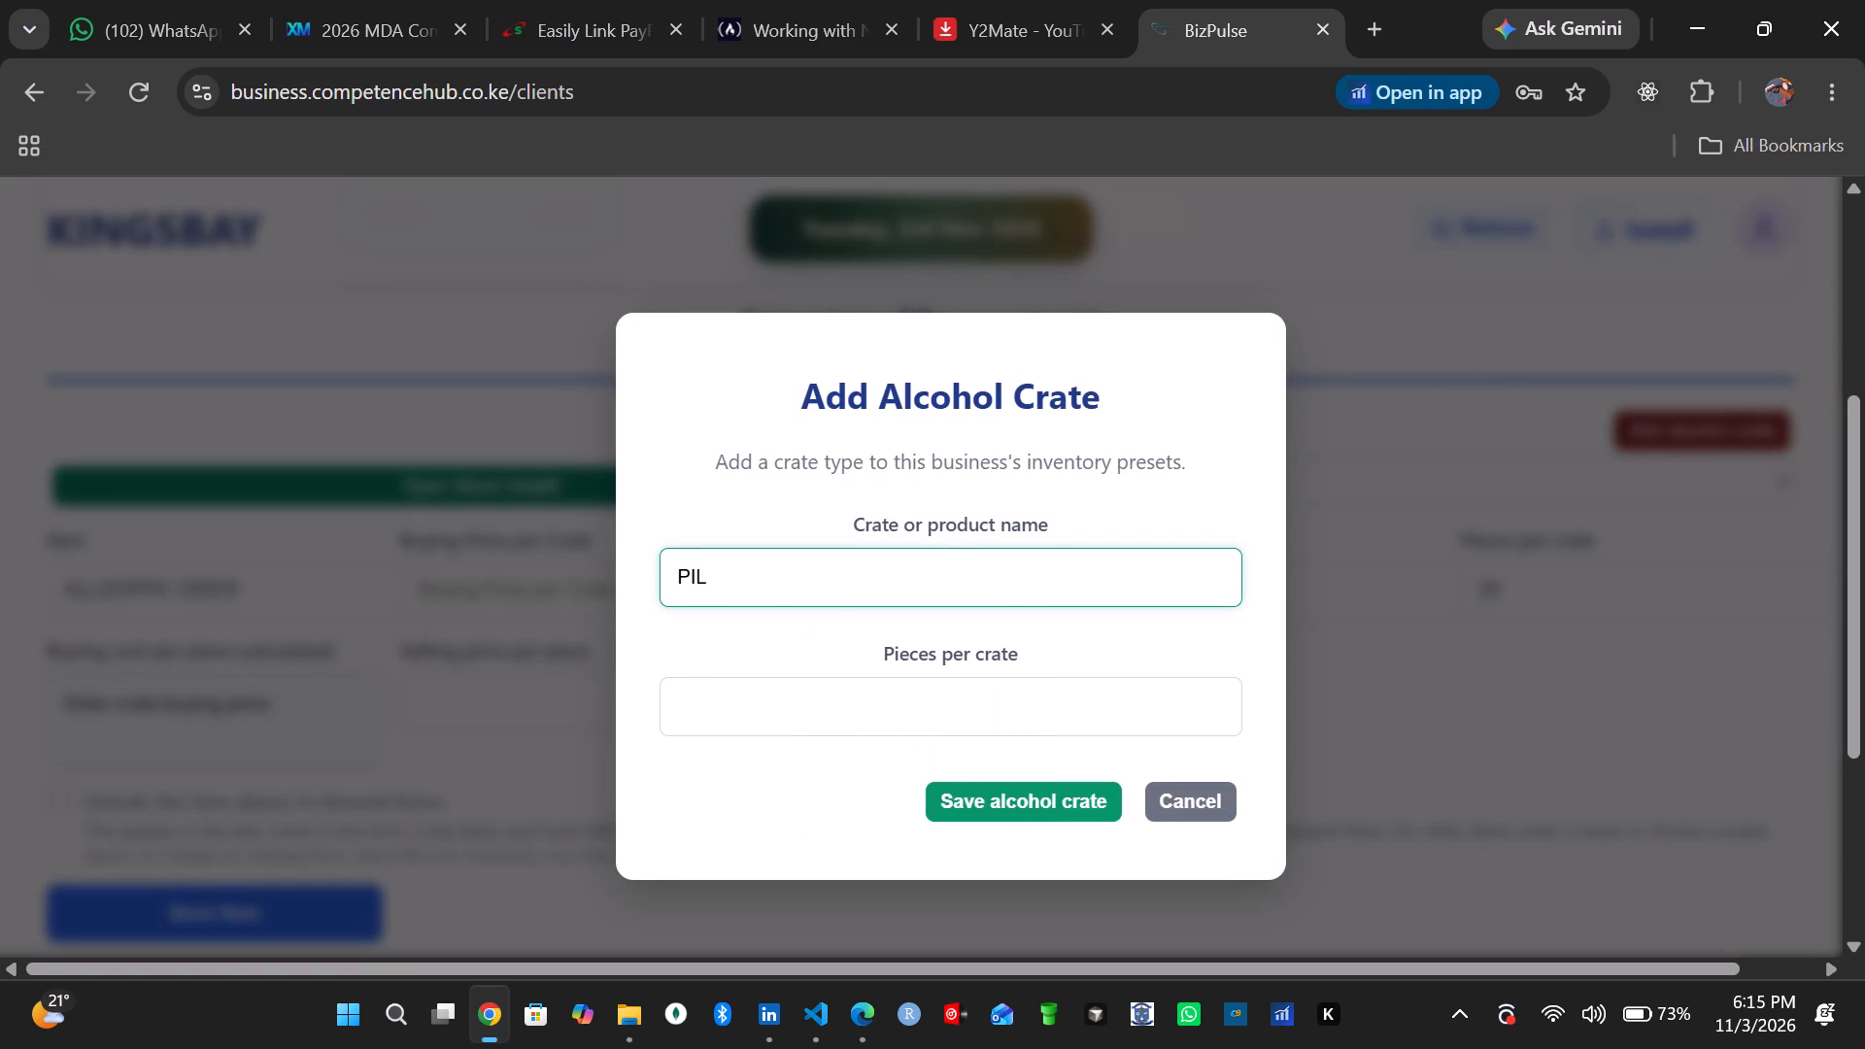
key("l")
key("BackSpace")
type("sner")
key("space")
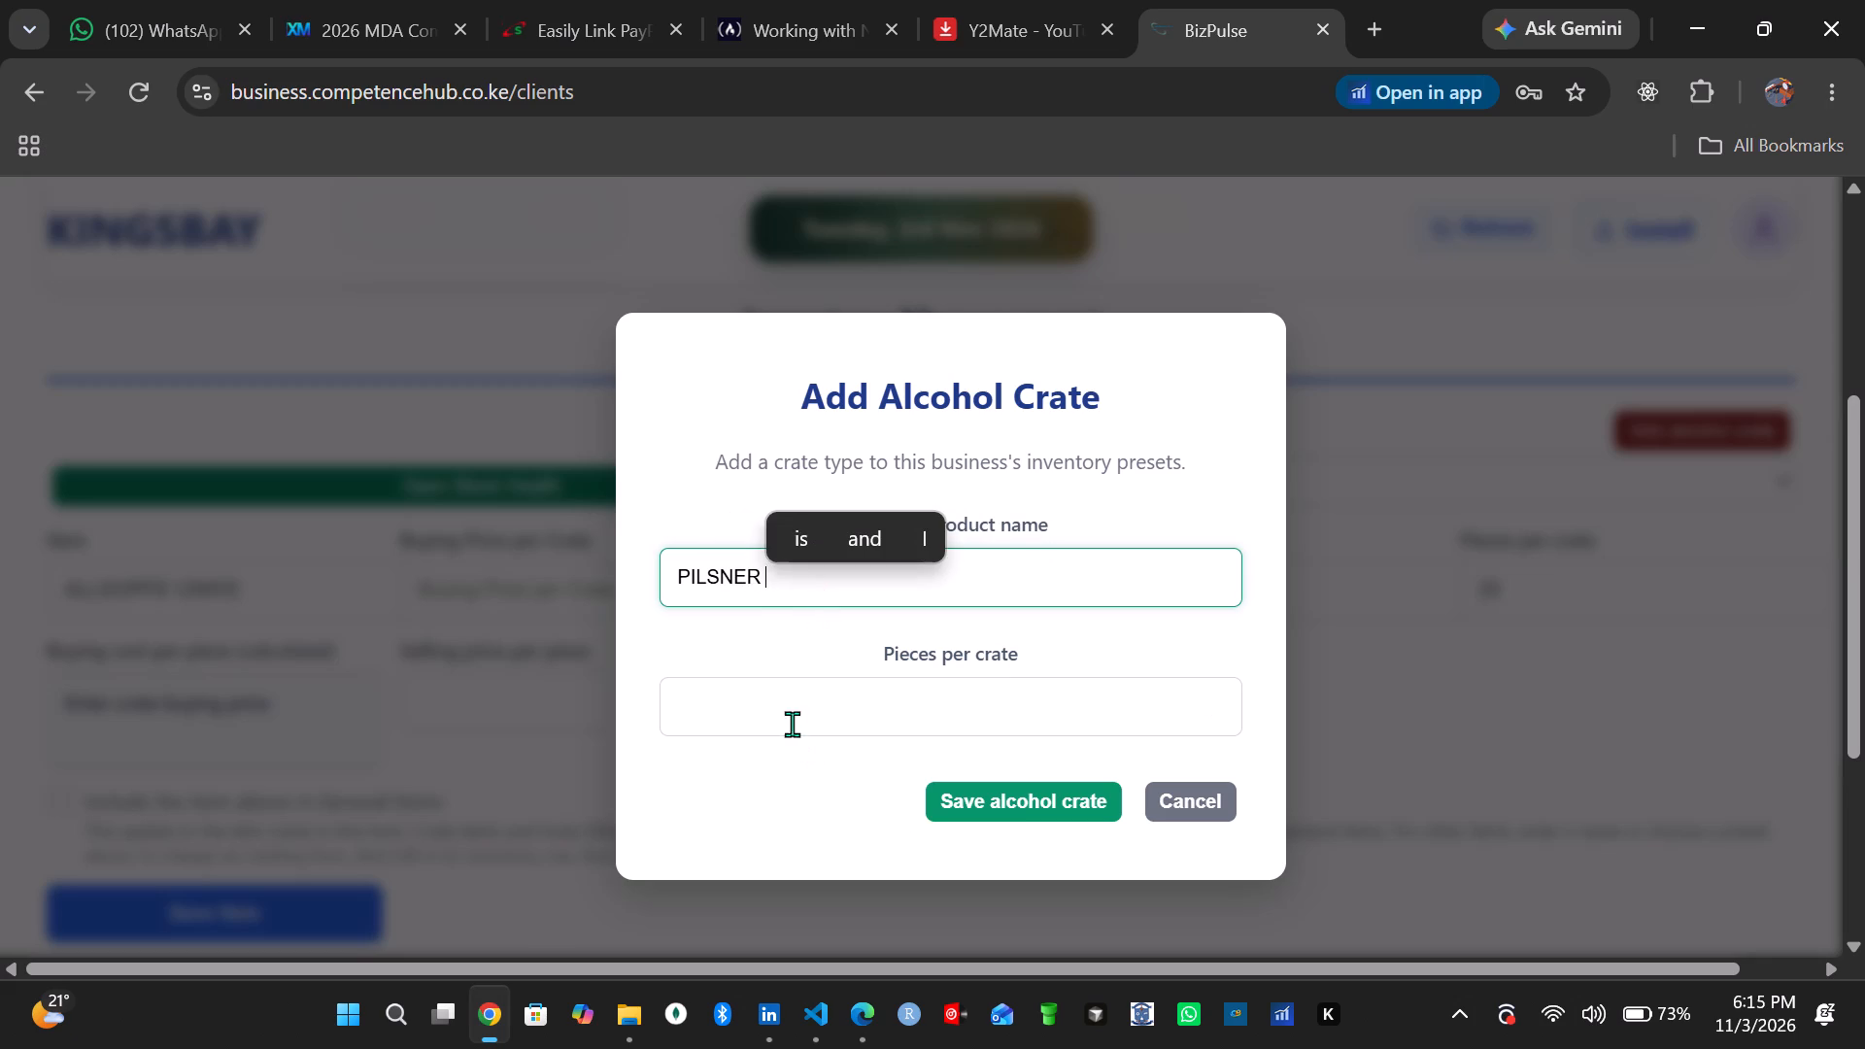
left_click(766, 696)
type("25")
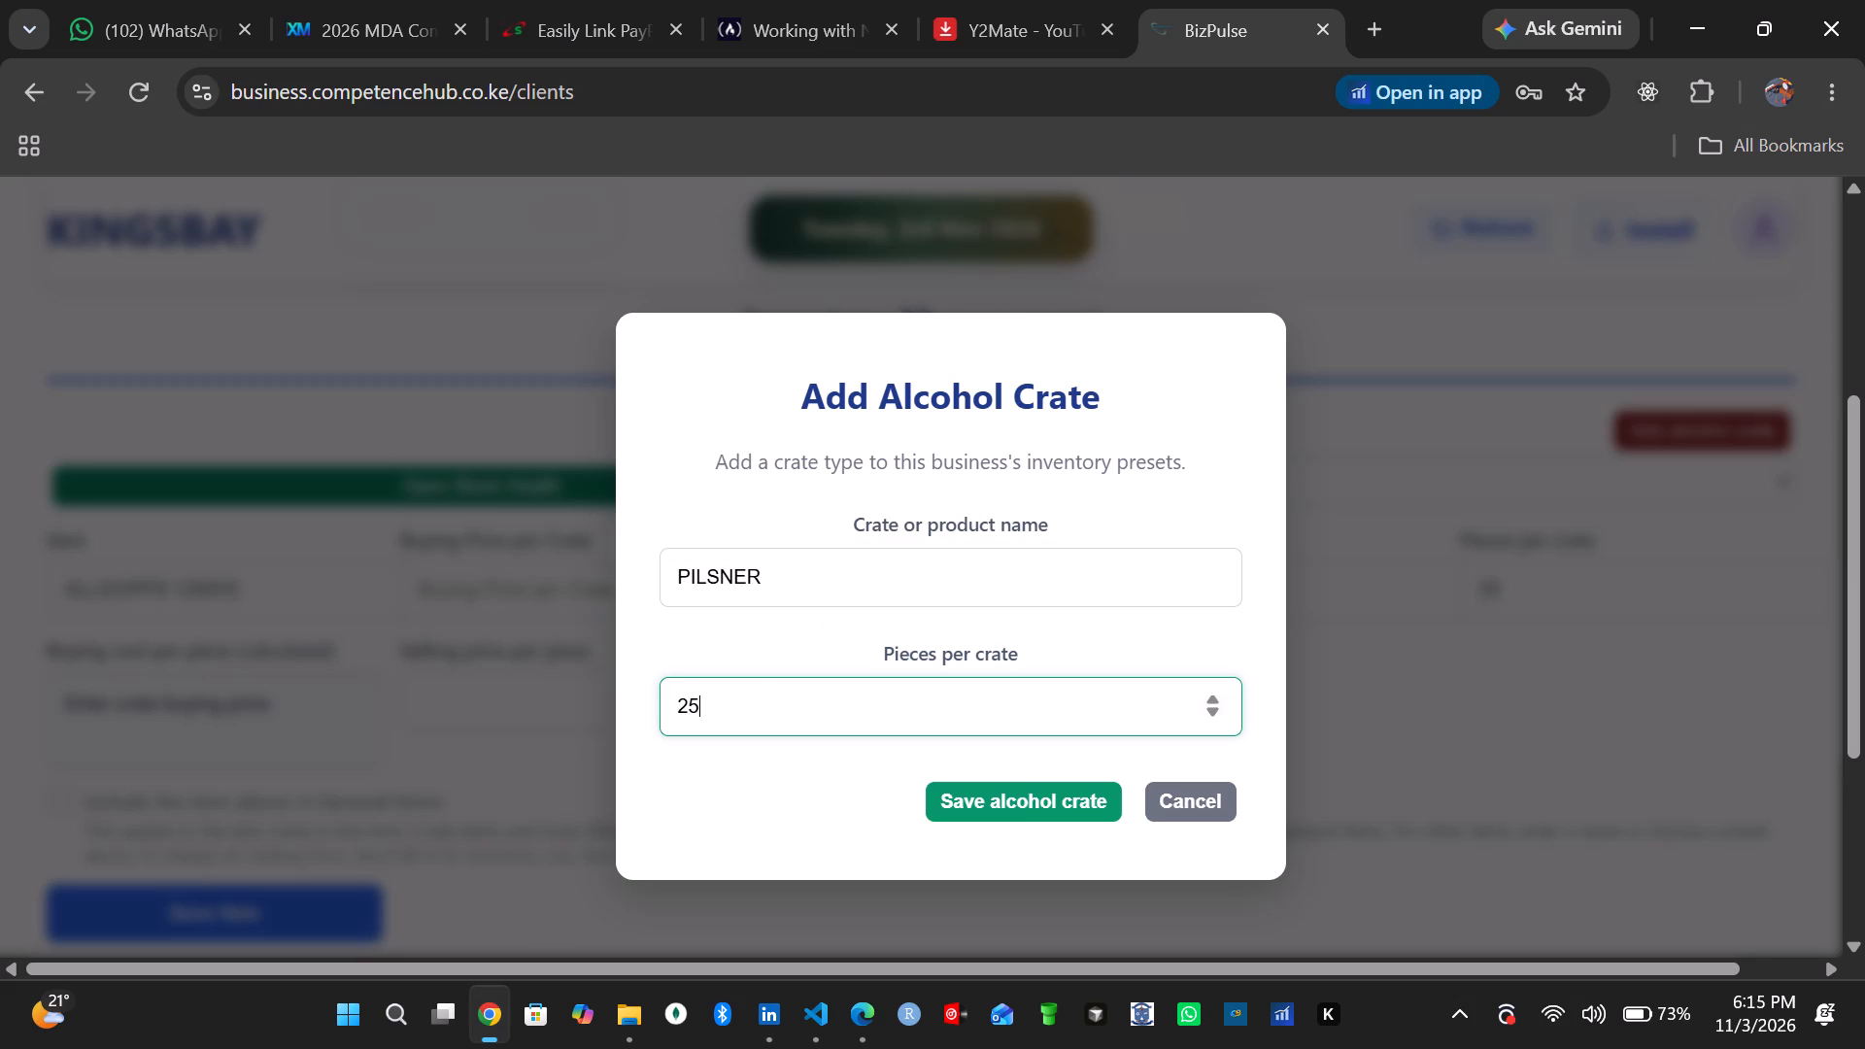
left_click(1068, 819)
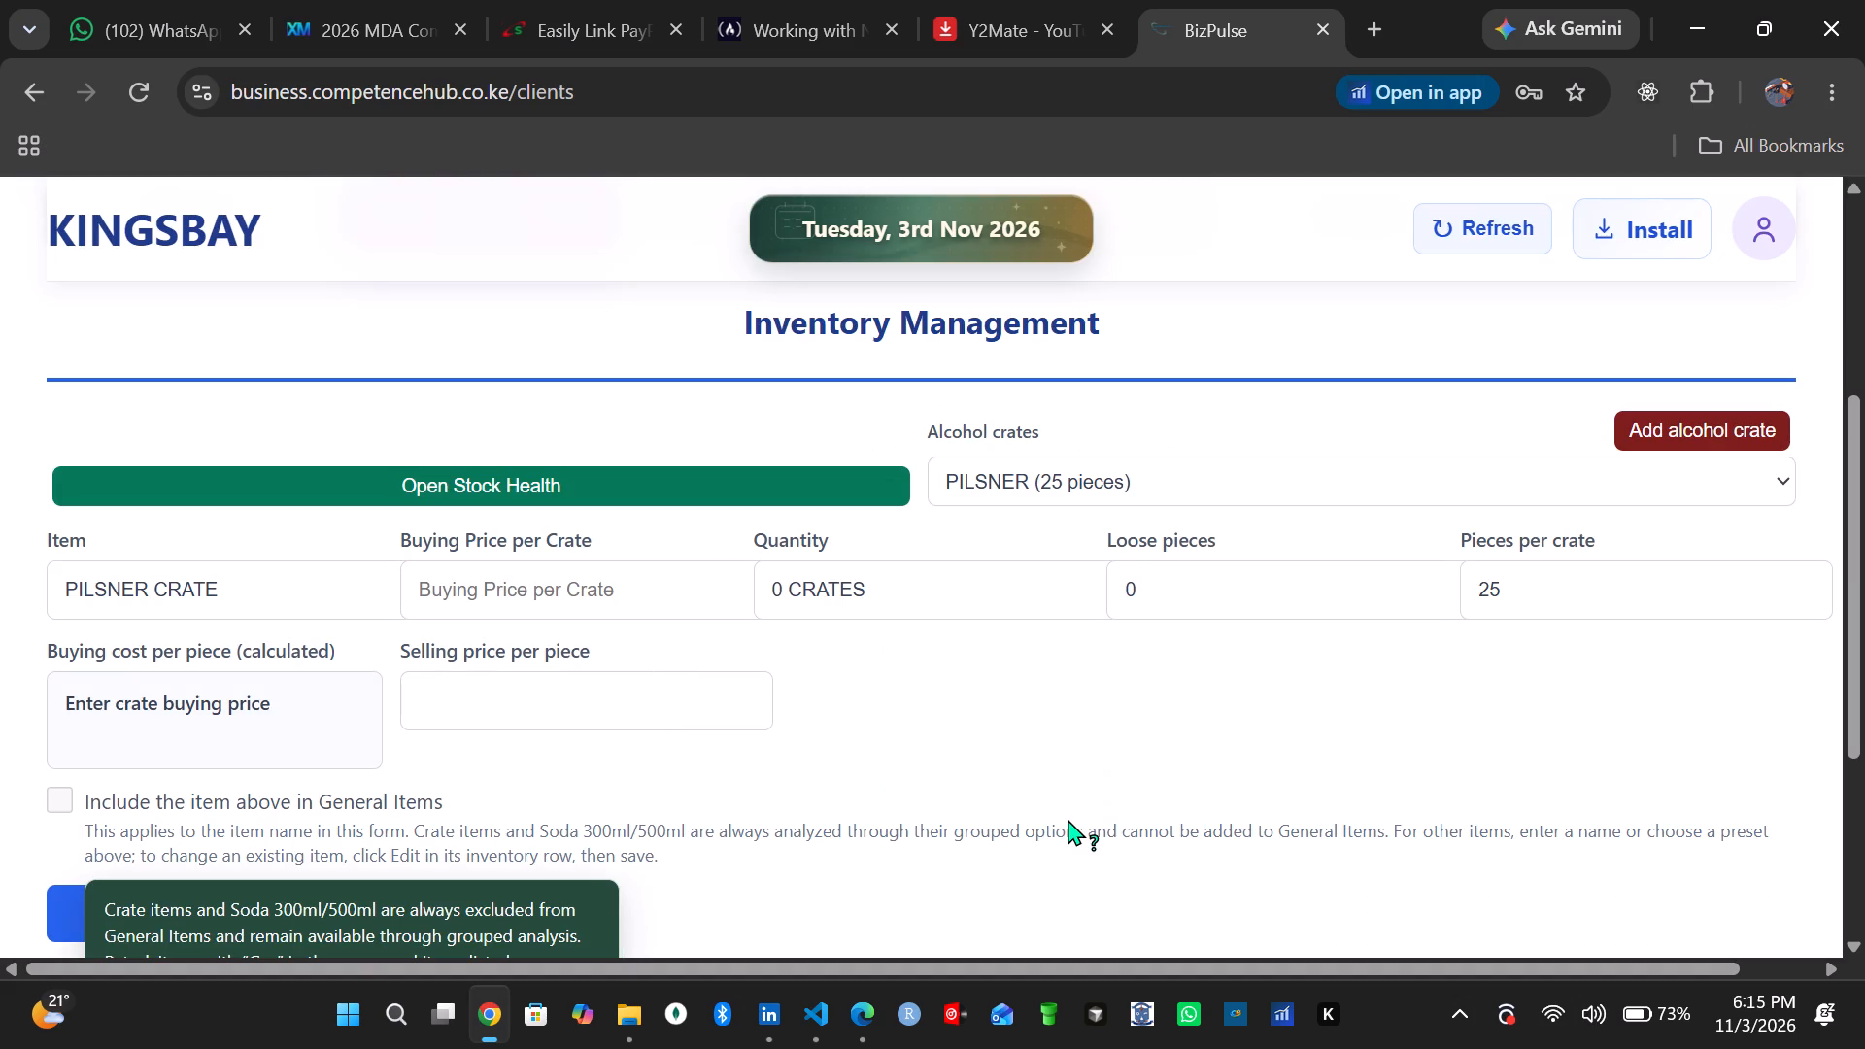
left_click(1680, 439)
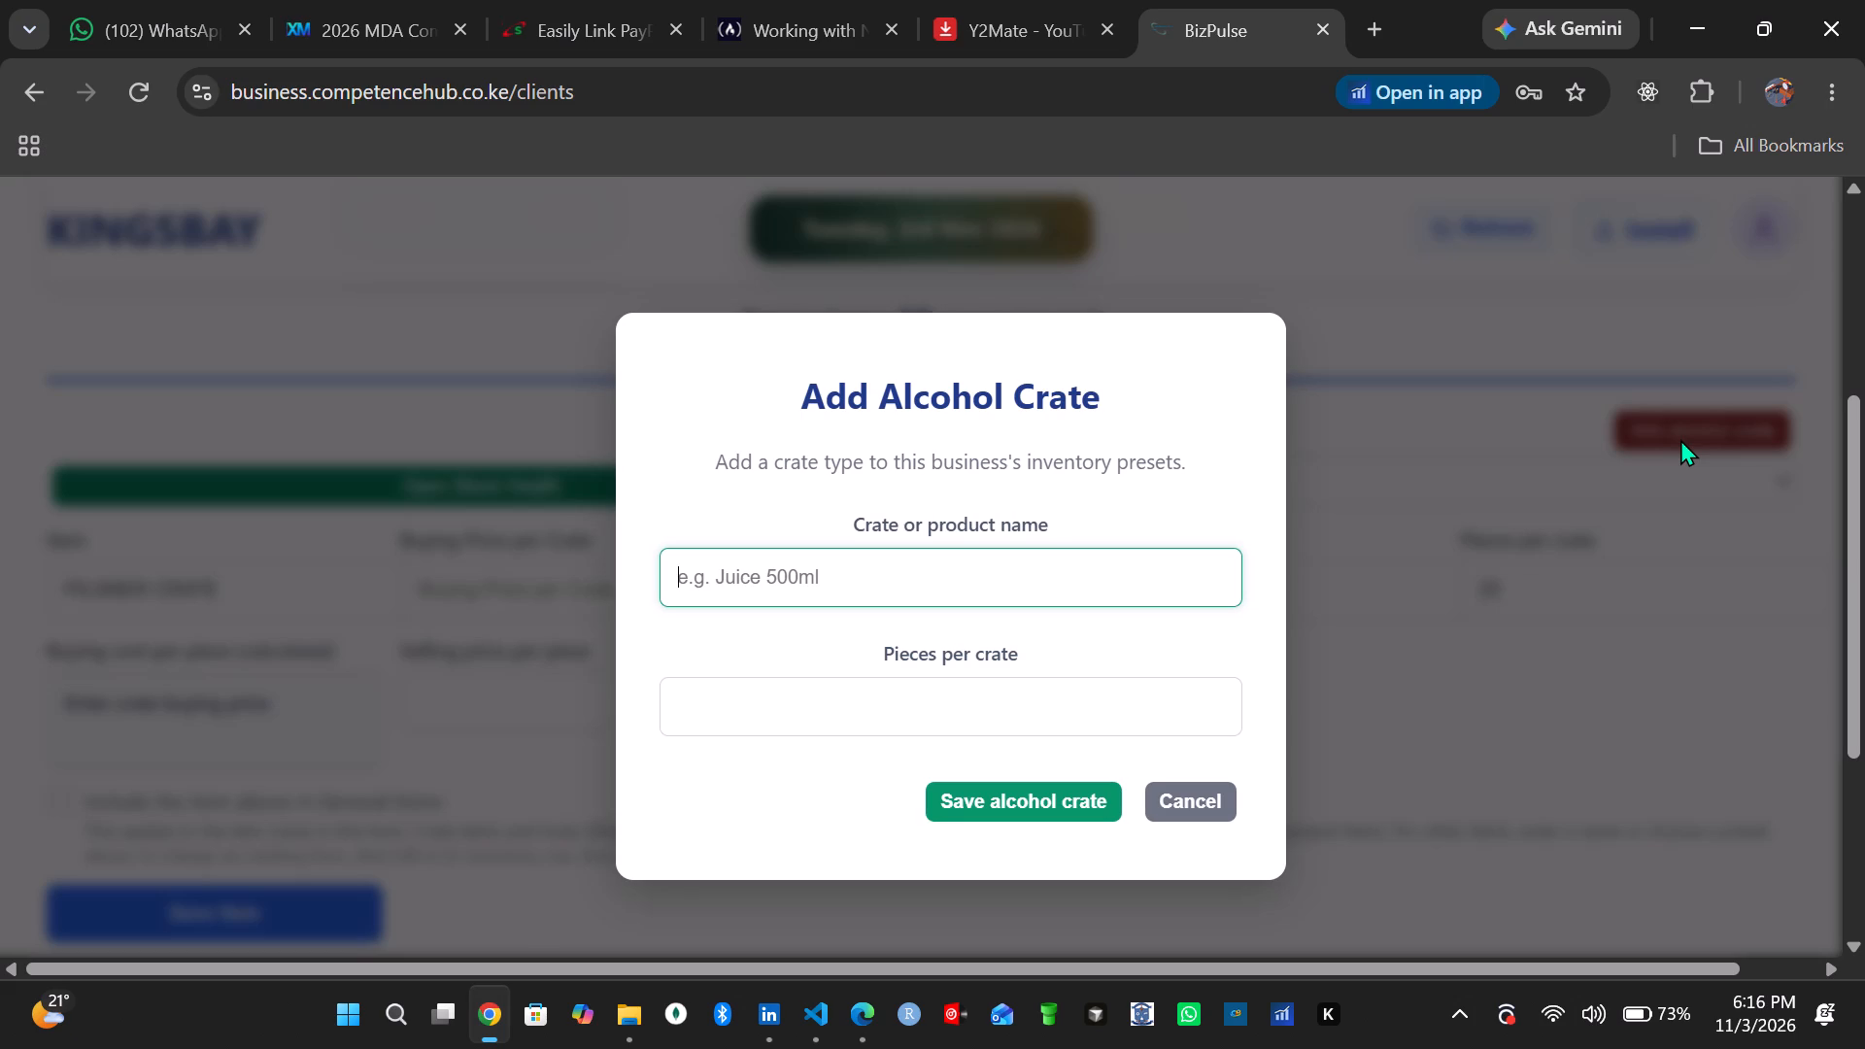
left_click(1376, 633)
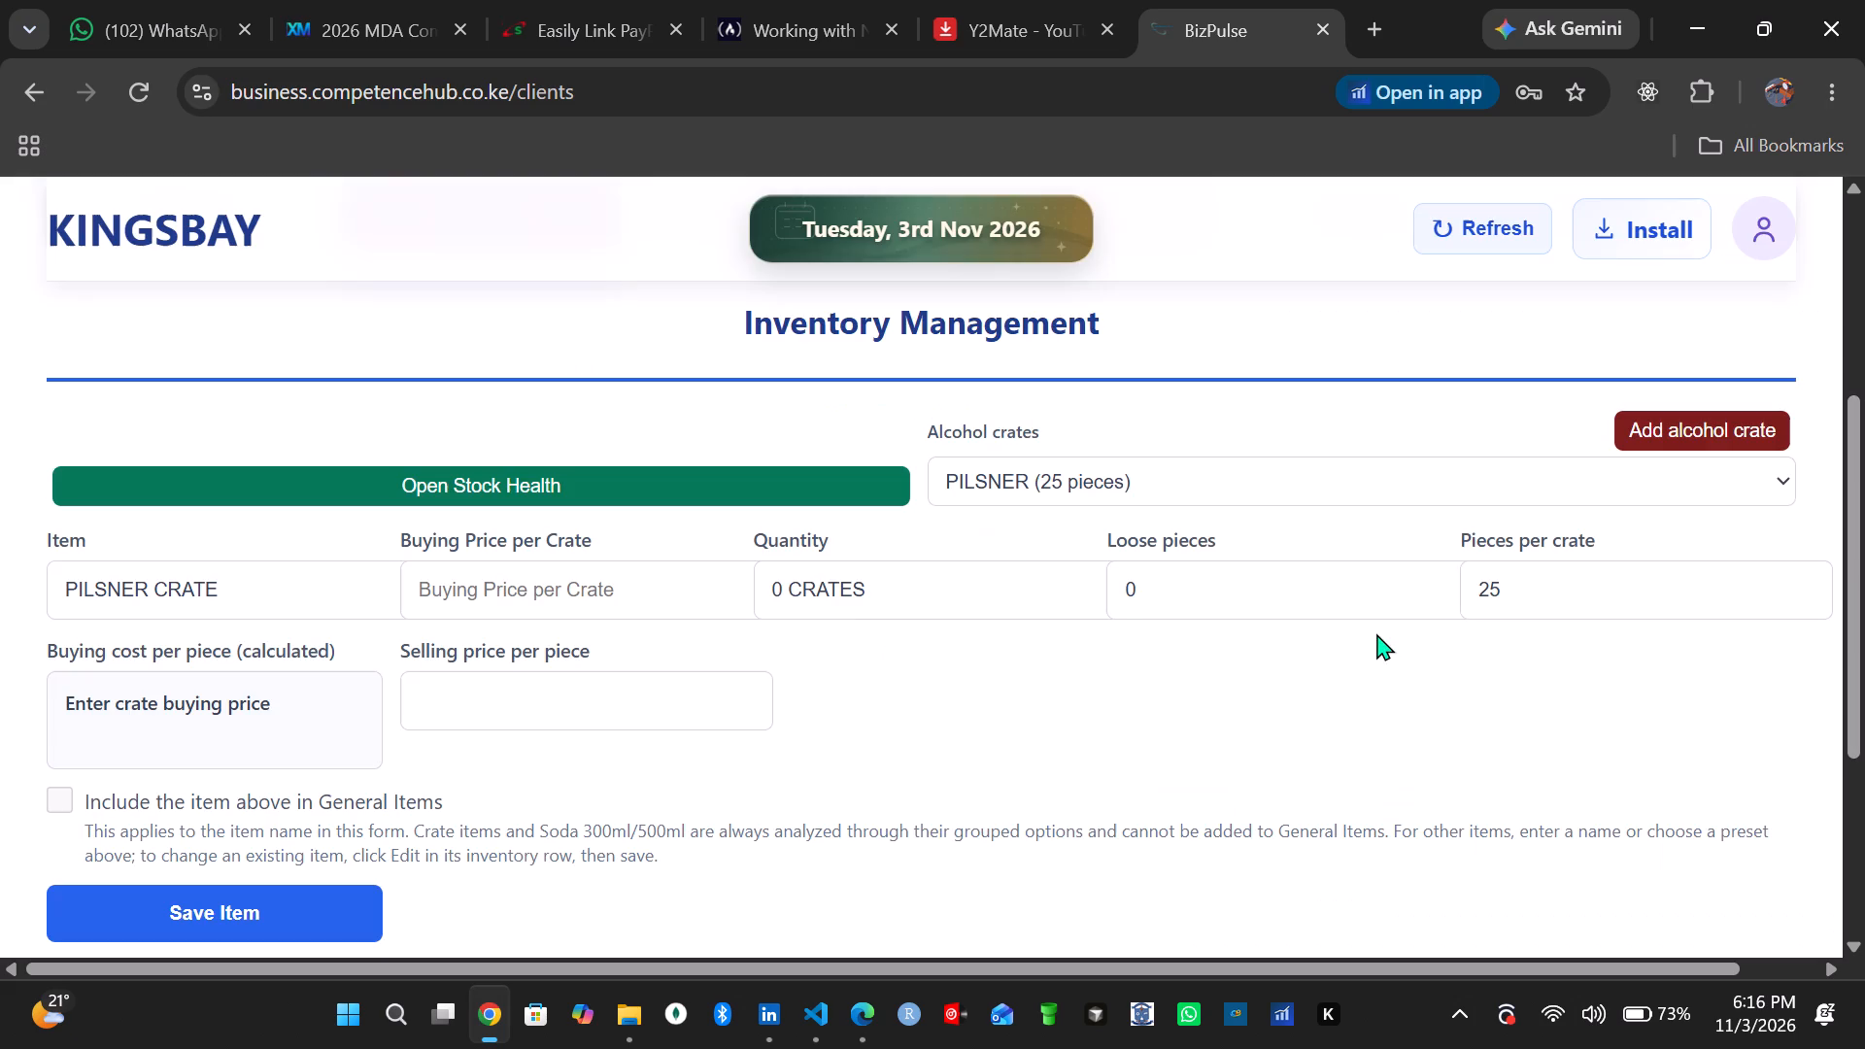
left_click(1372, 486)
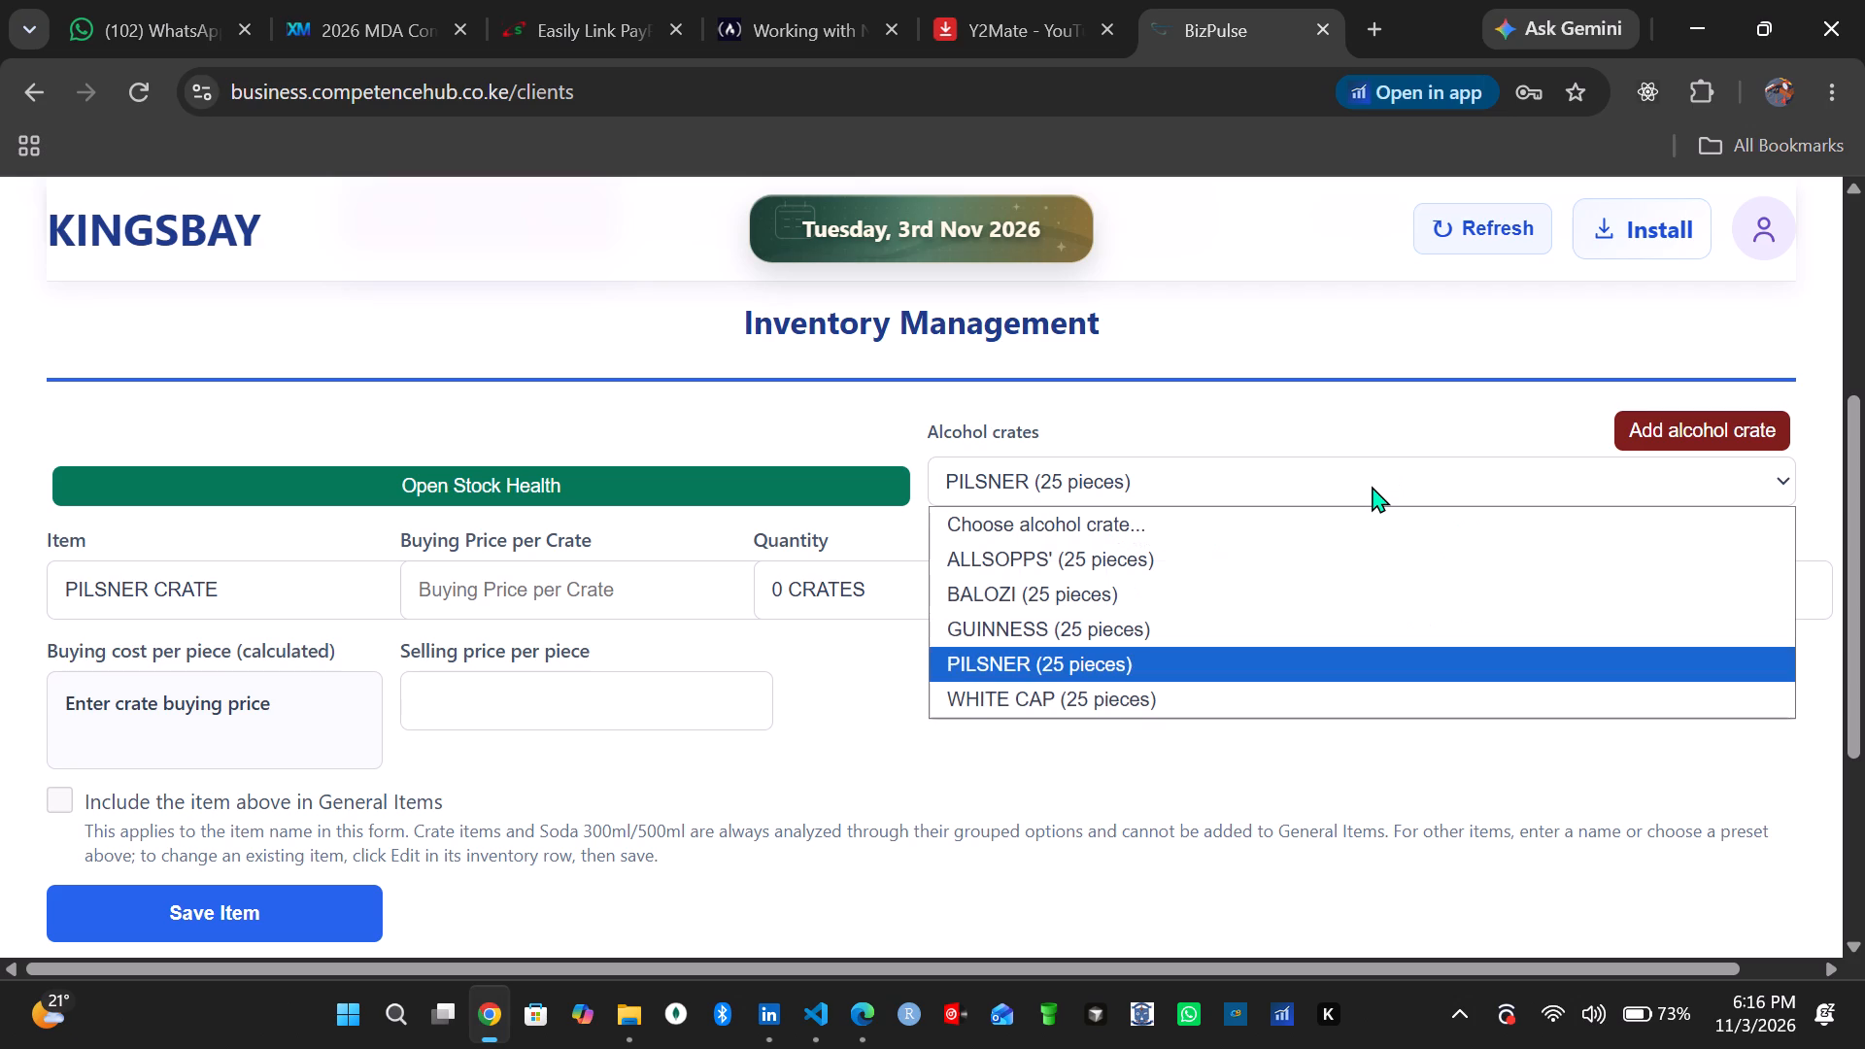
Add an alcohol crate preset named PILSNER MFALME with 25 pieces per crate and save it.
left_click(1672, 414)
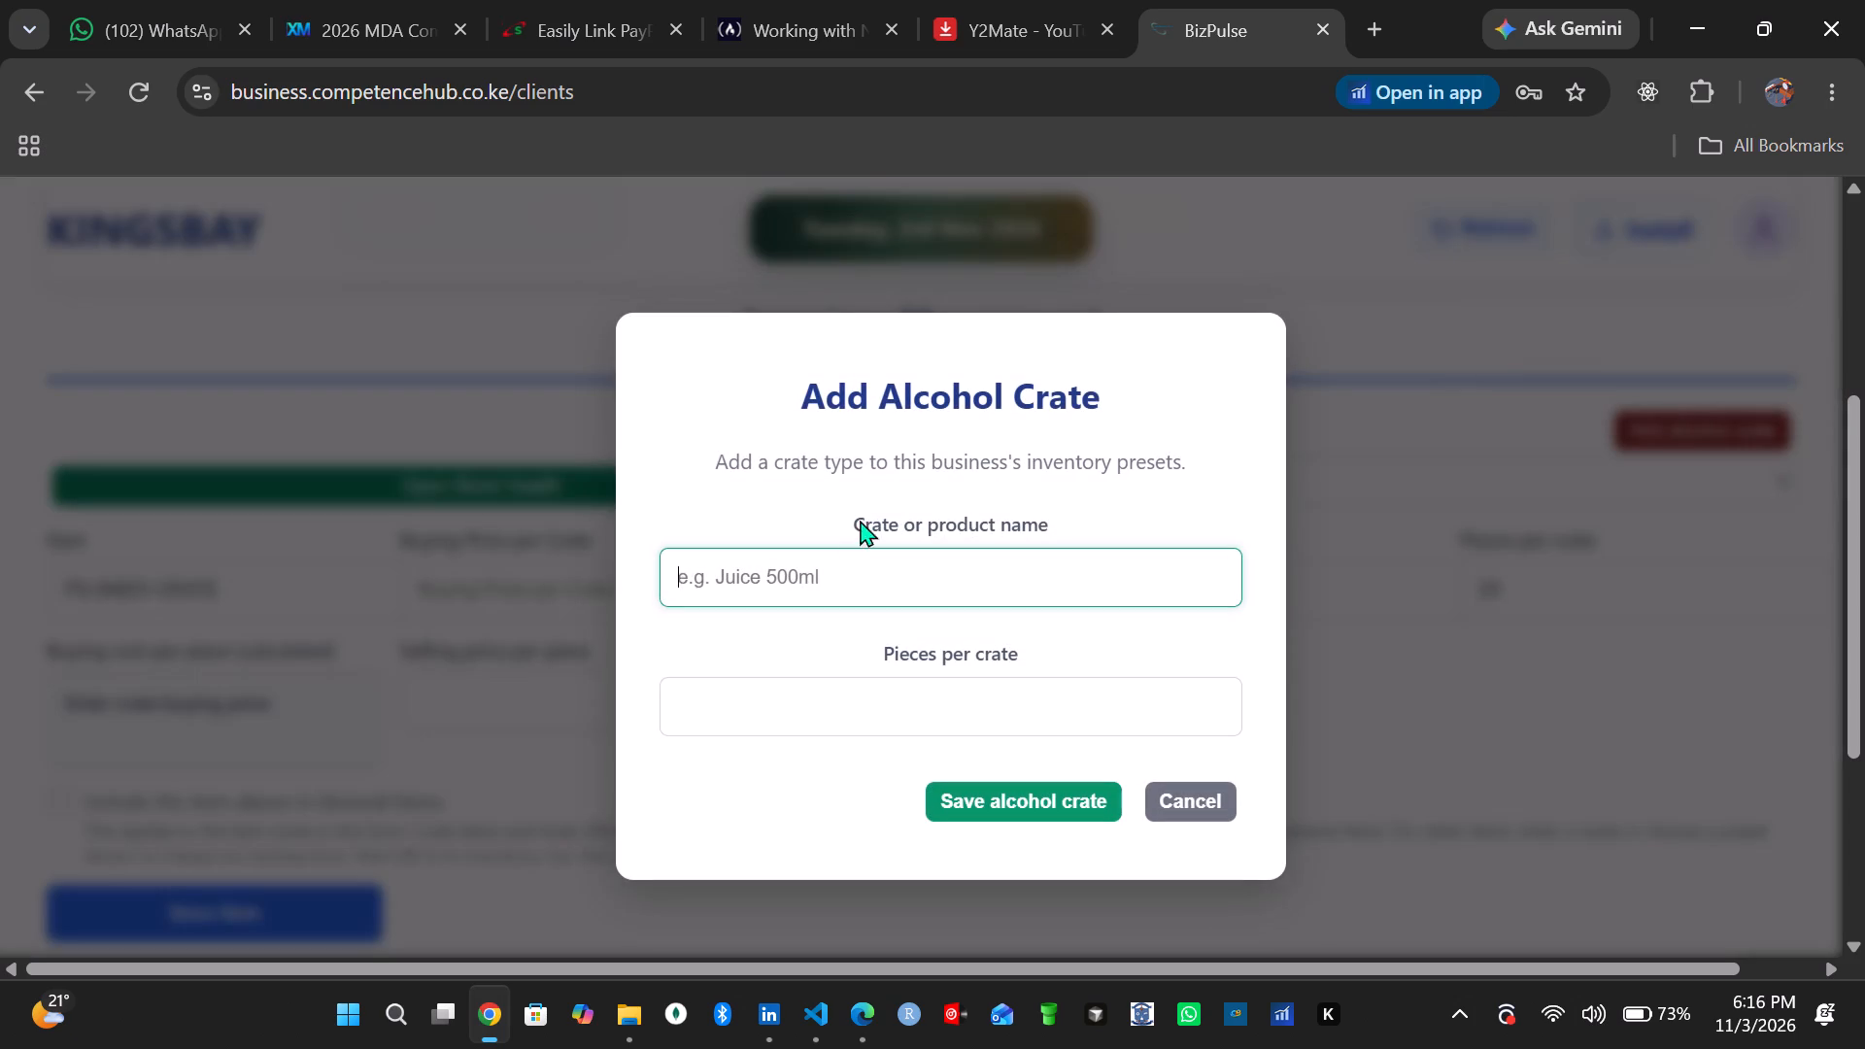
left_click(816, 583)
type("pil")
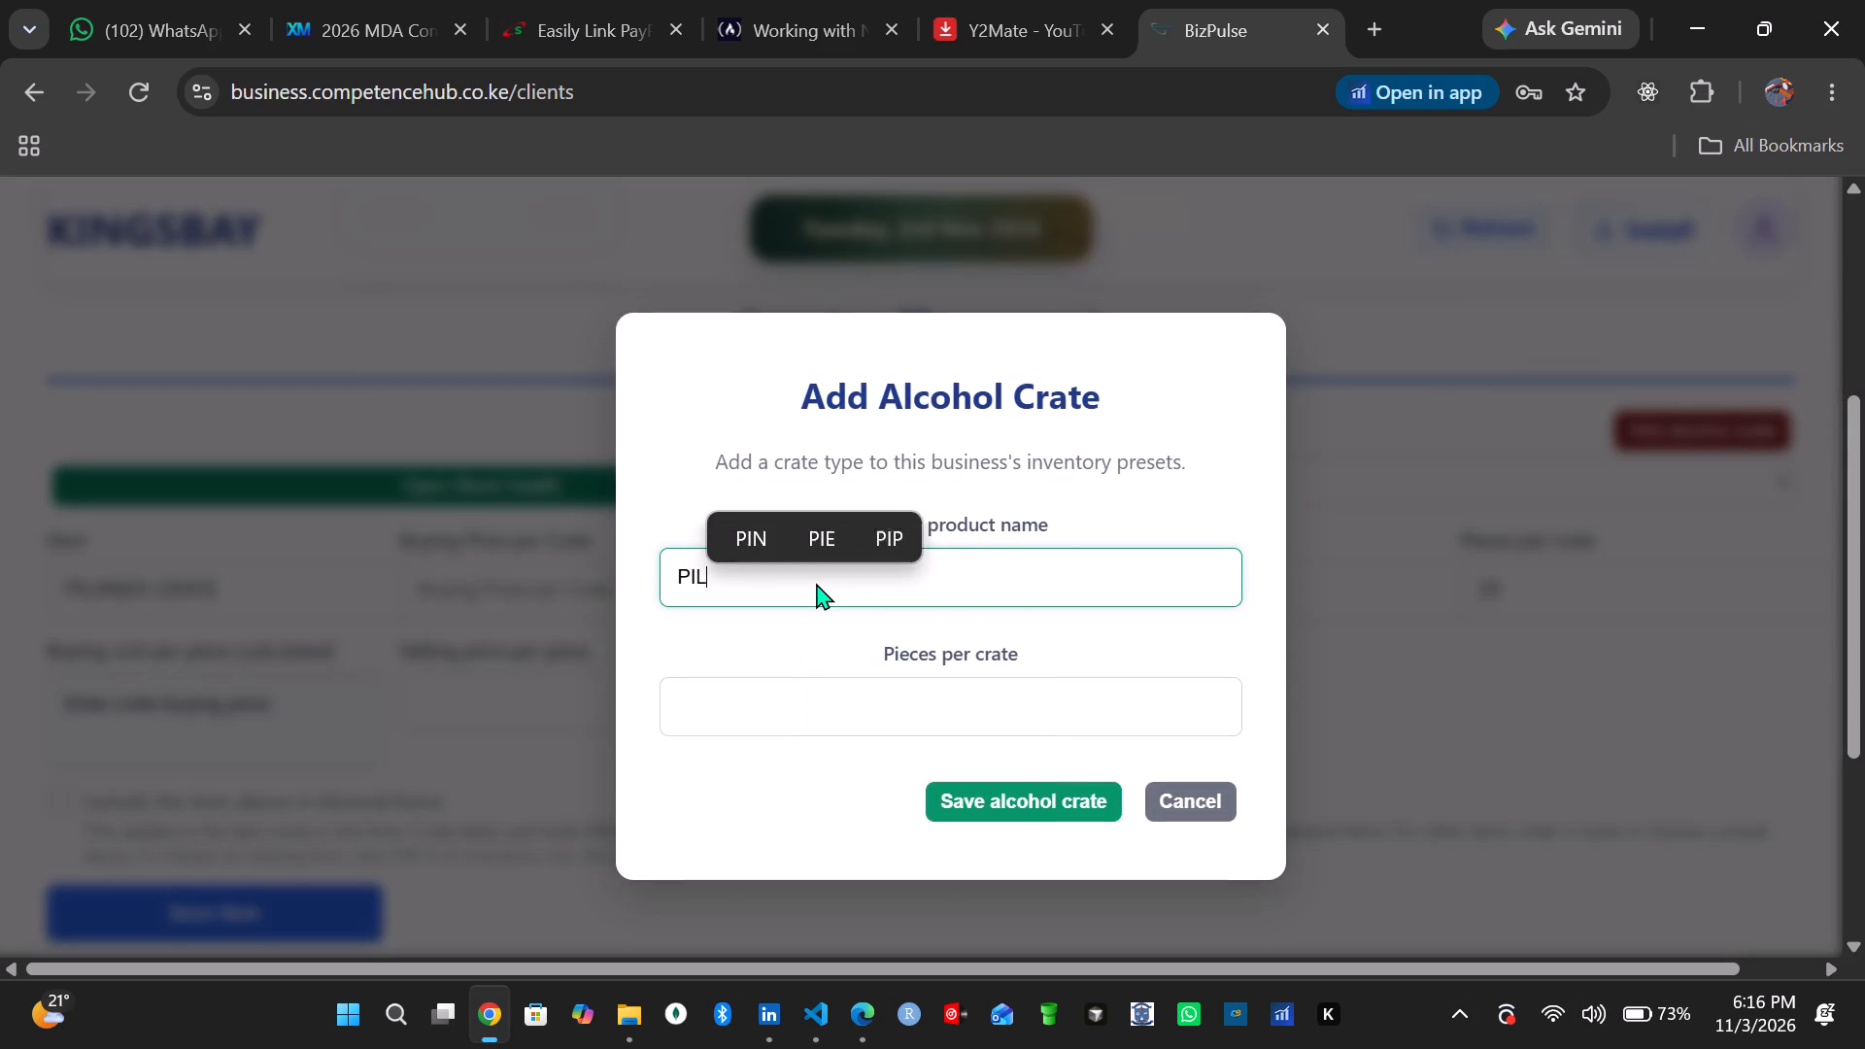
key("s")
key("n")
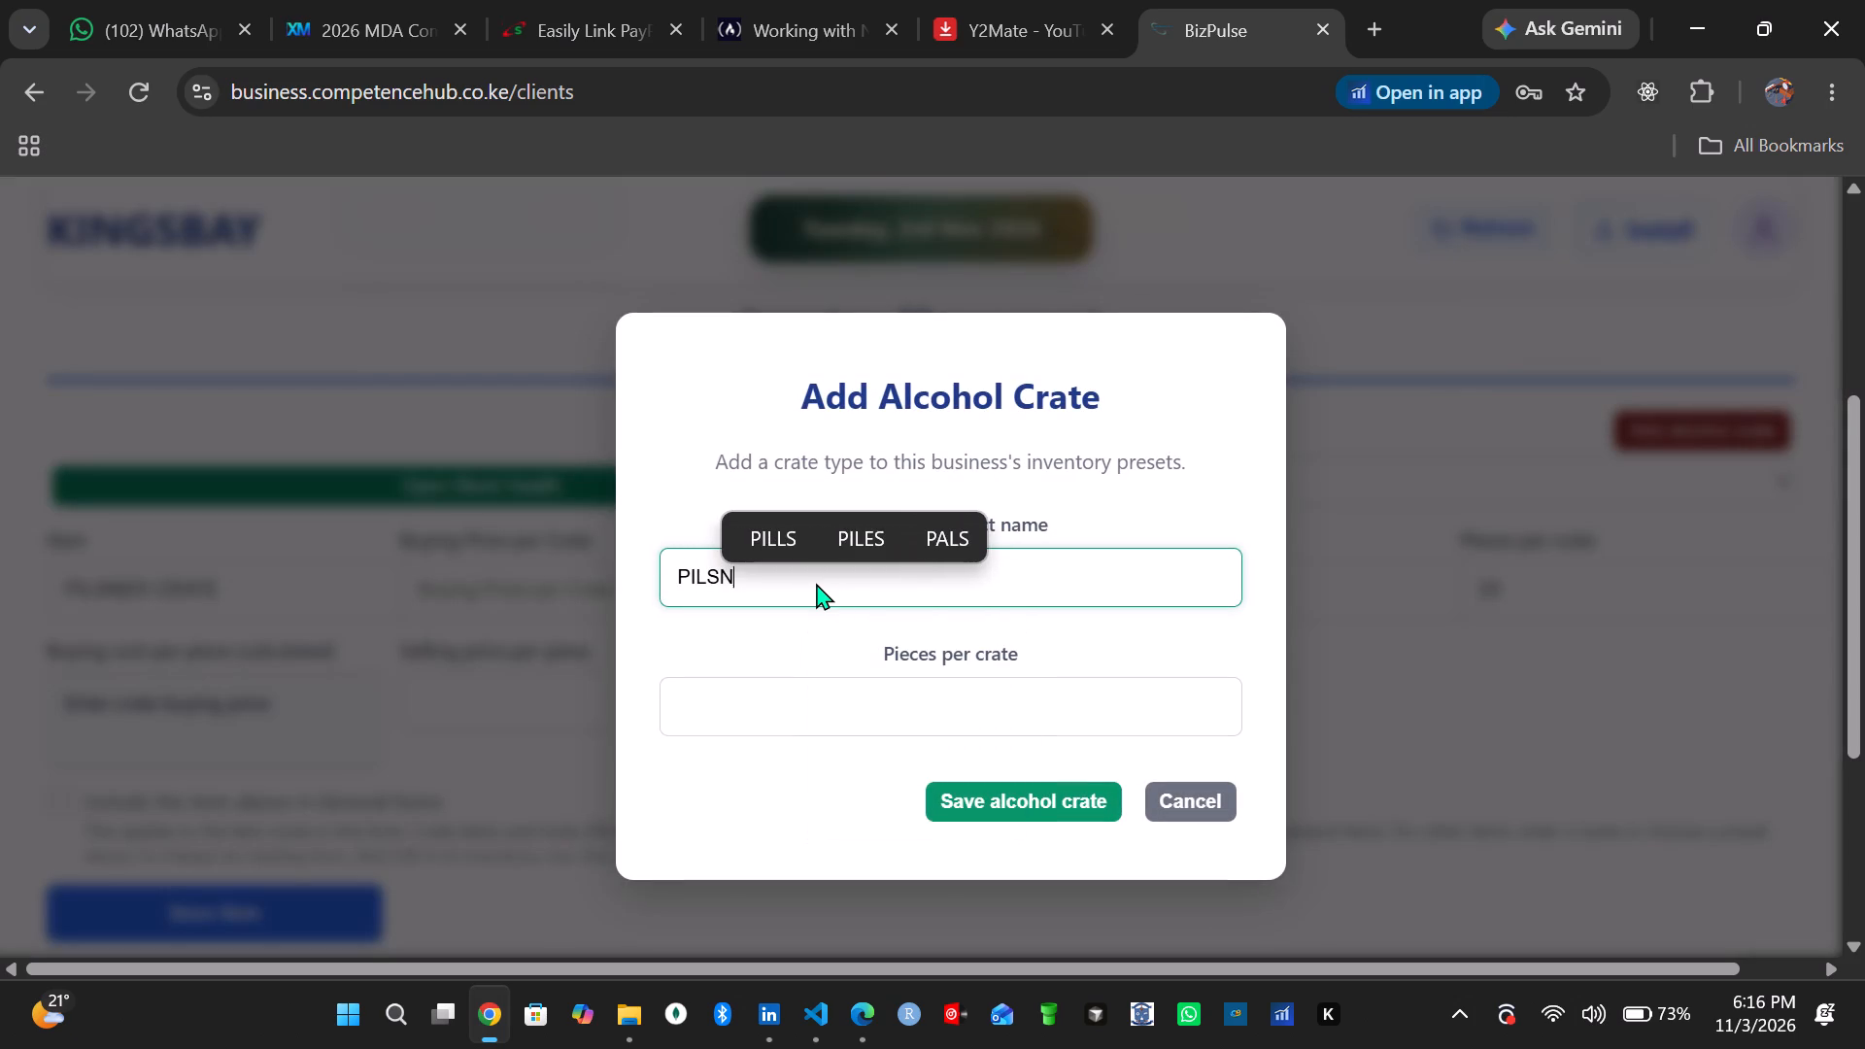
type("er mfalme")
left_click(822, 704)
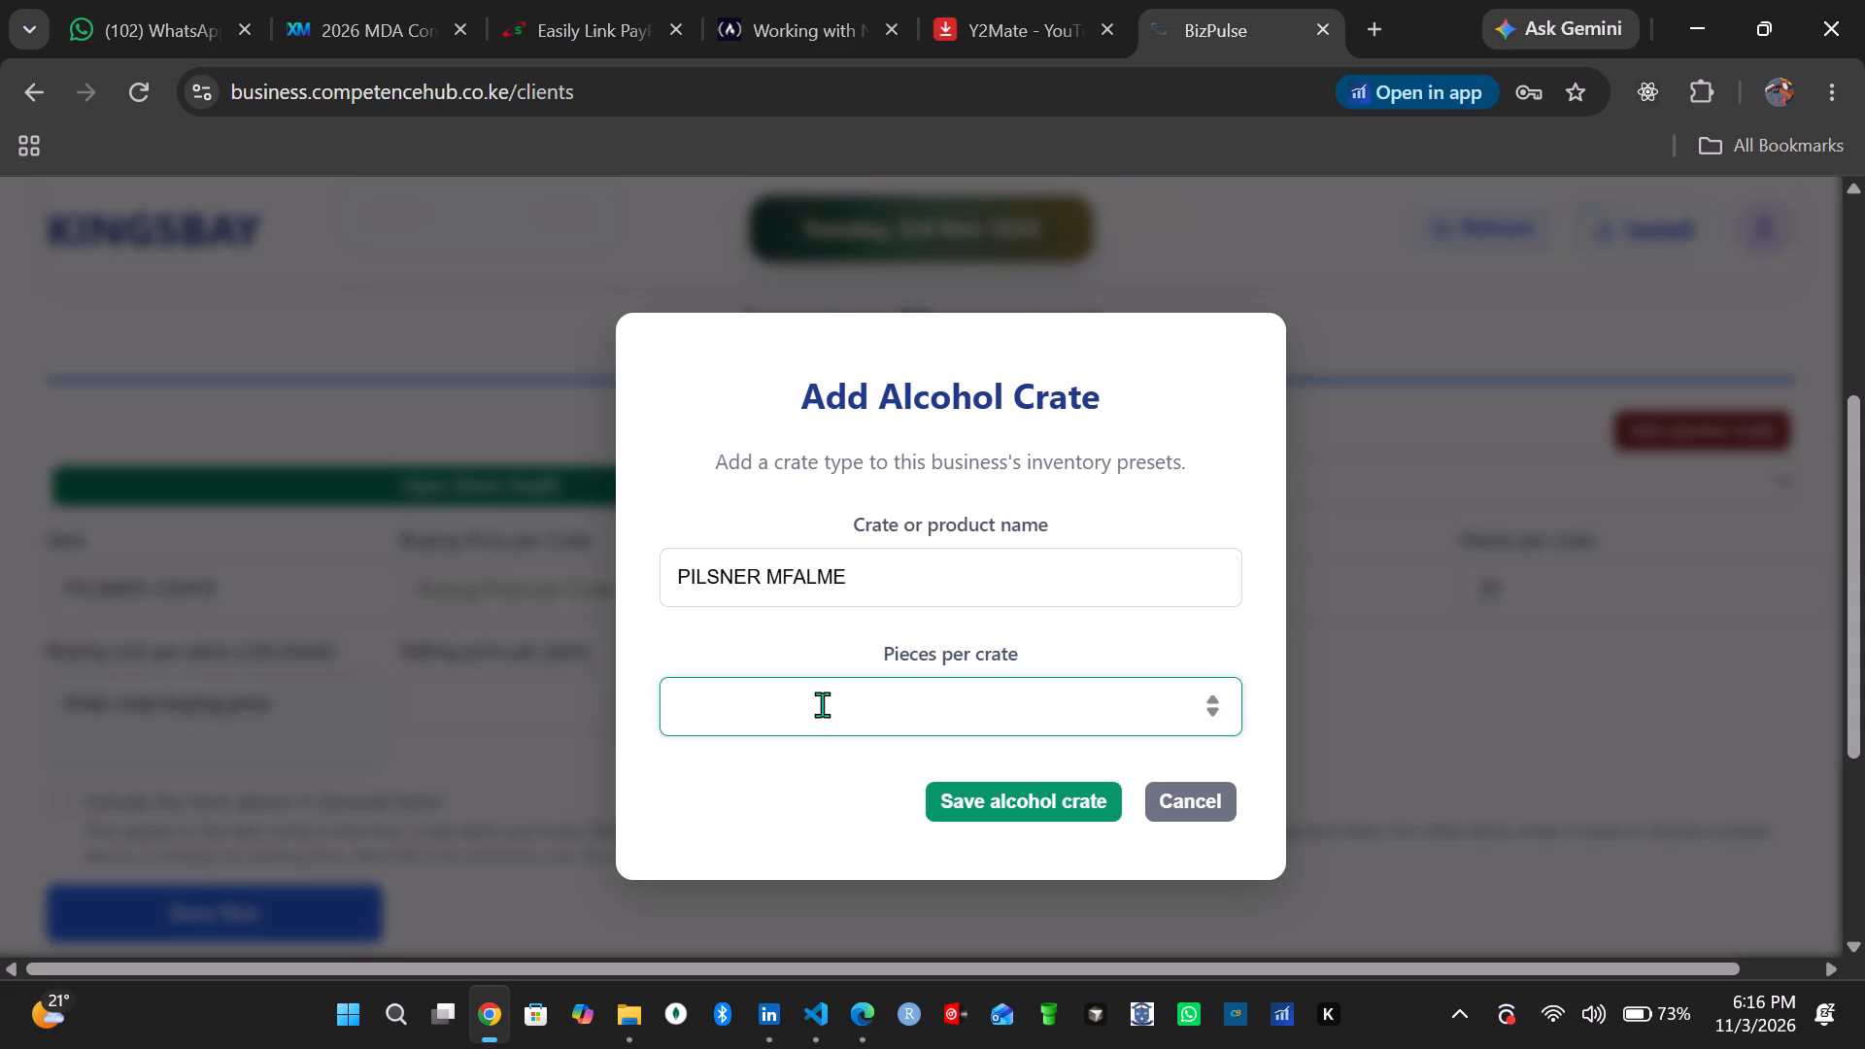
type("25")
left_click(968, 814)
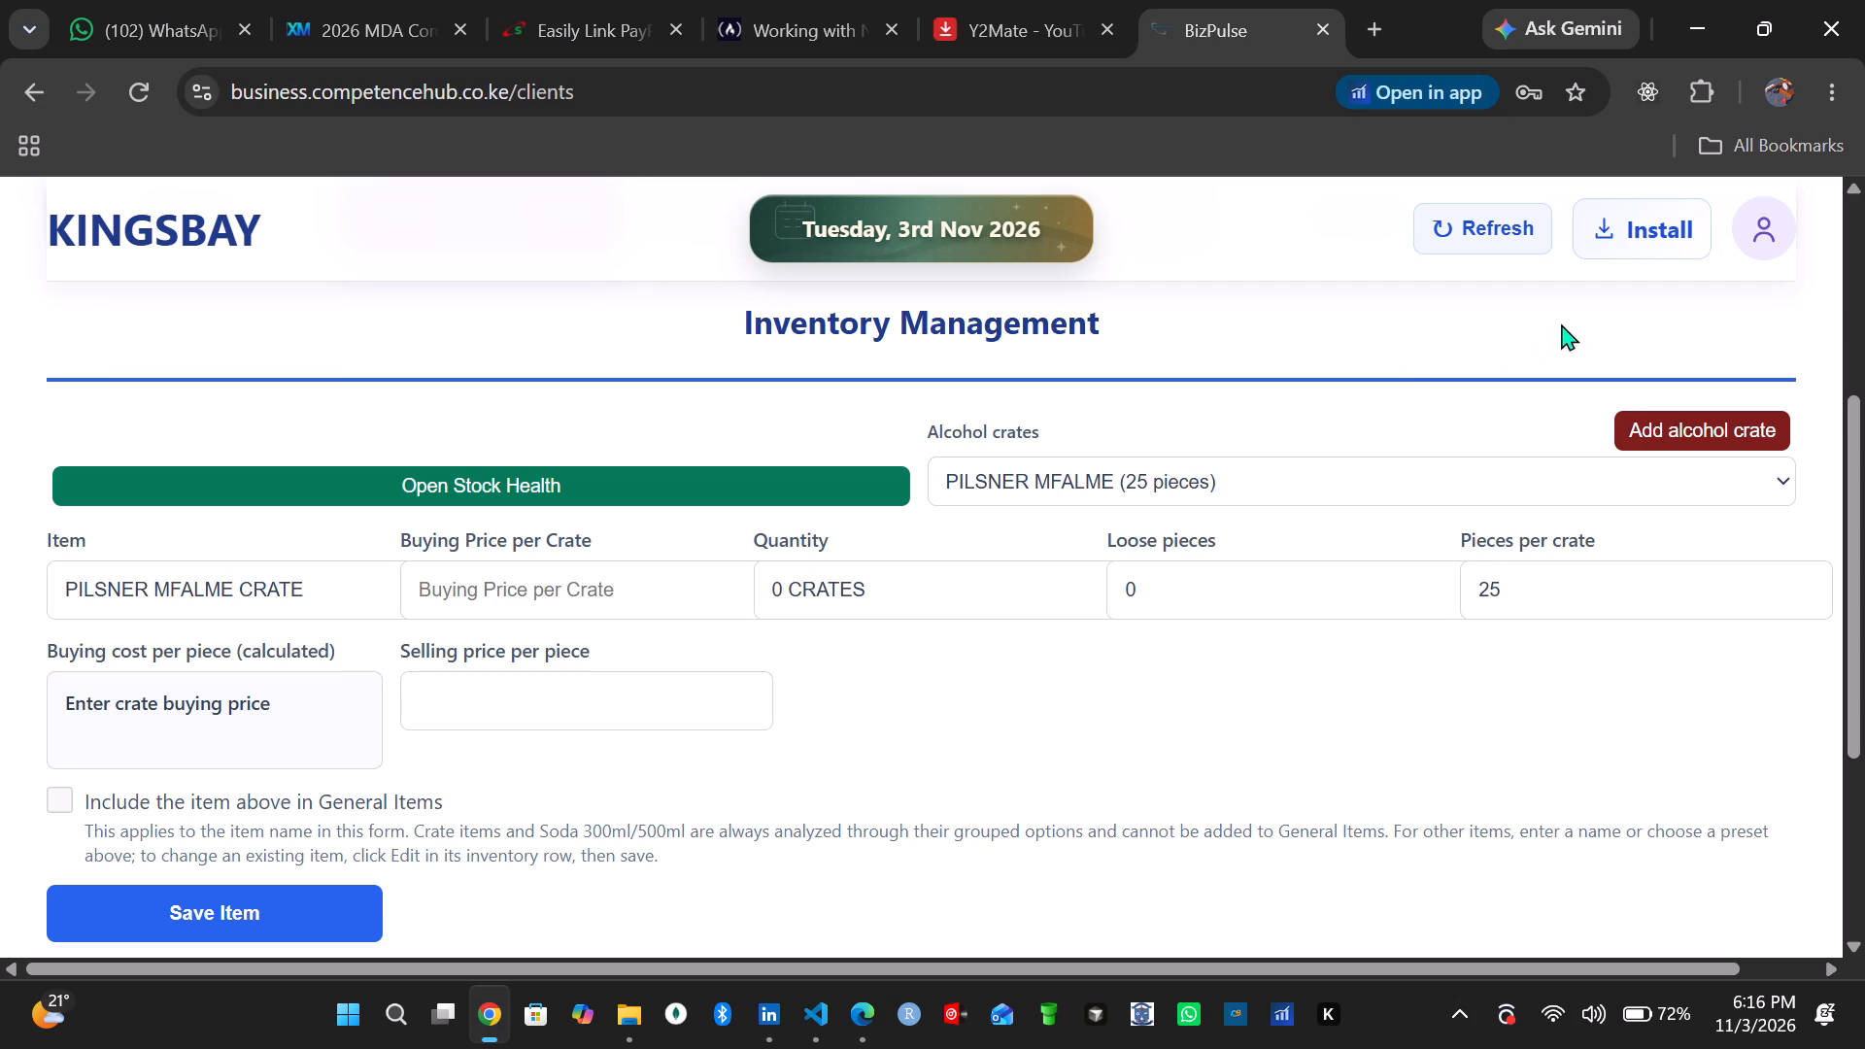
Add an alcohol crate preset named GUINNNESS CAN with 6 pieces per crate and save it.
left_click(1652, 422)
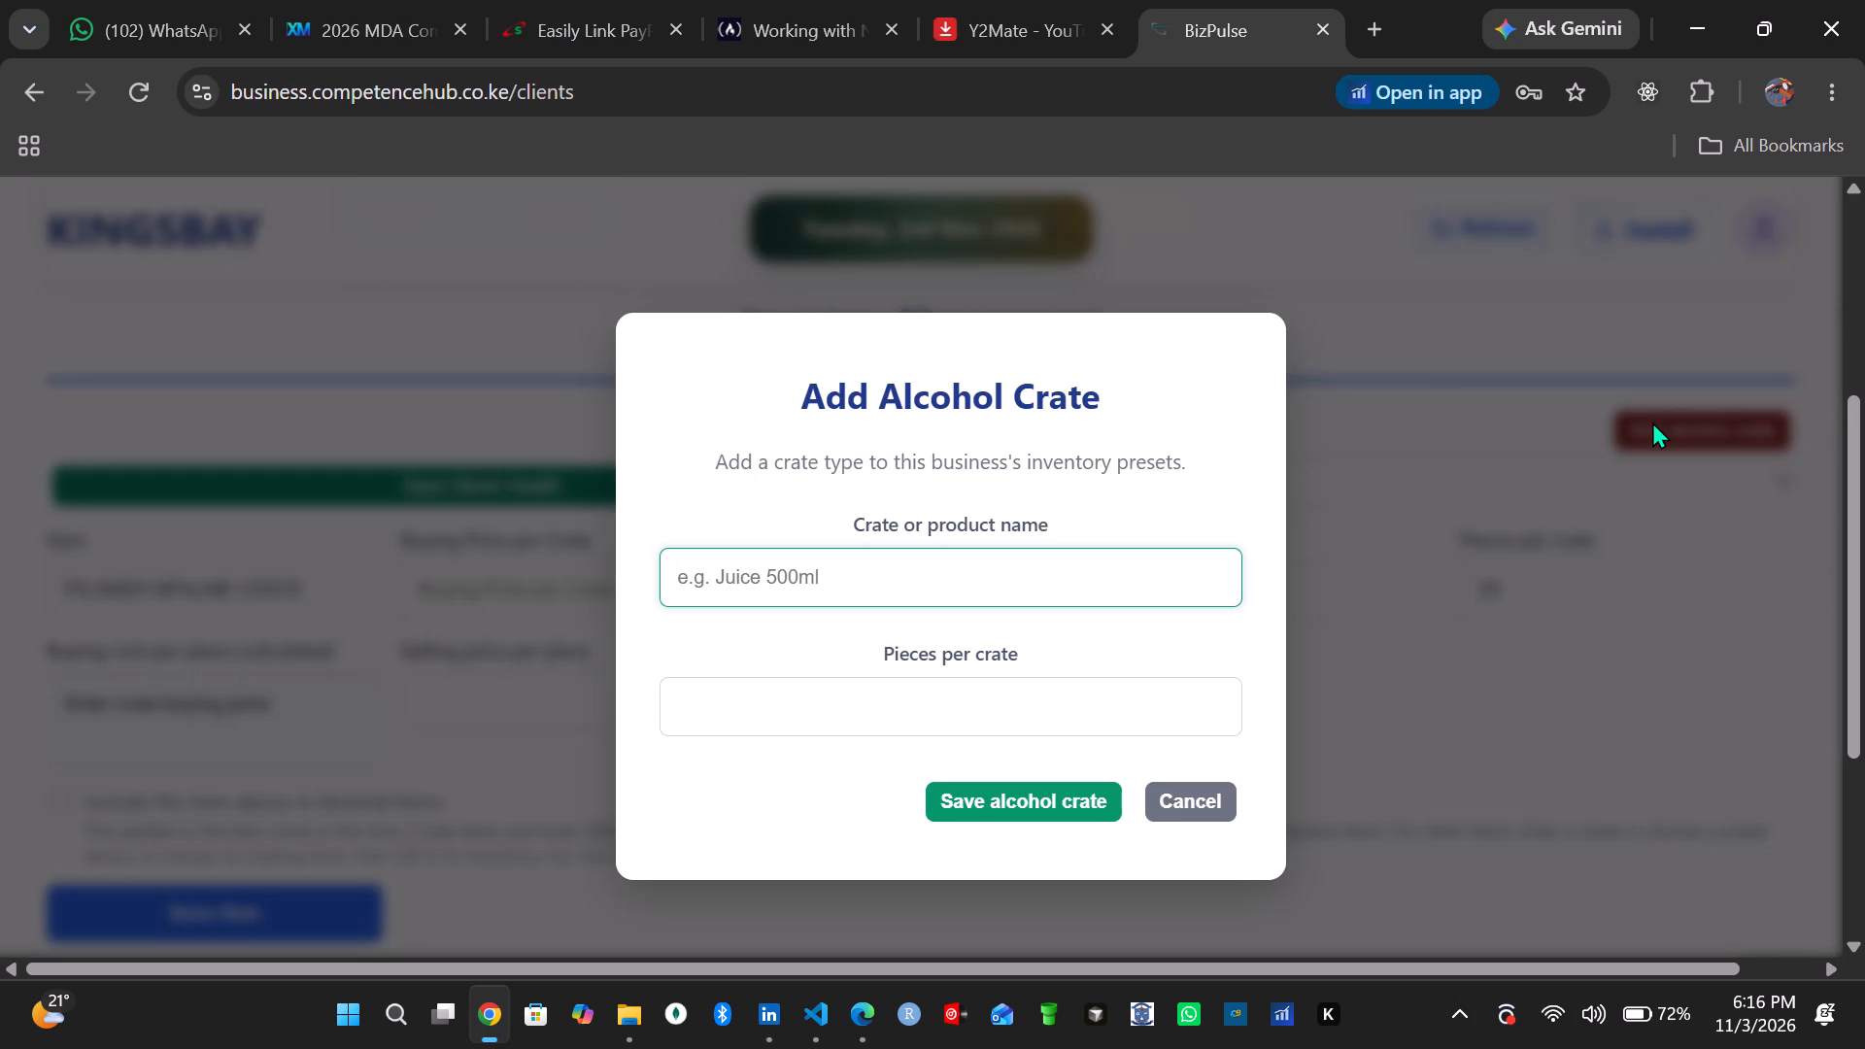
left_click(1110, 566)
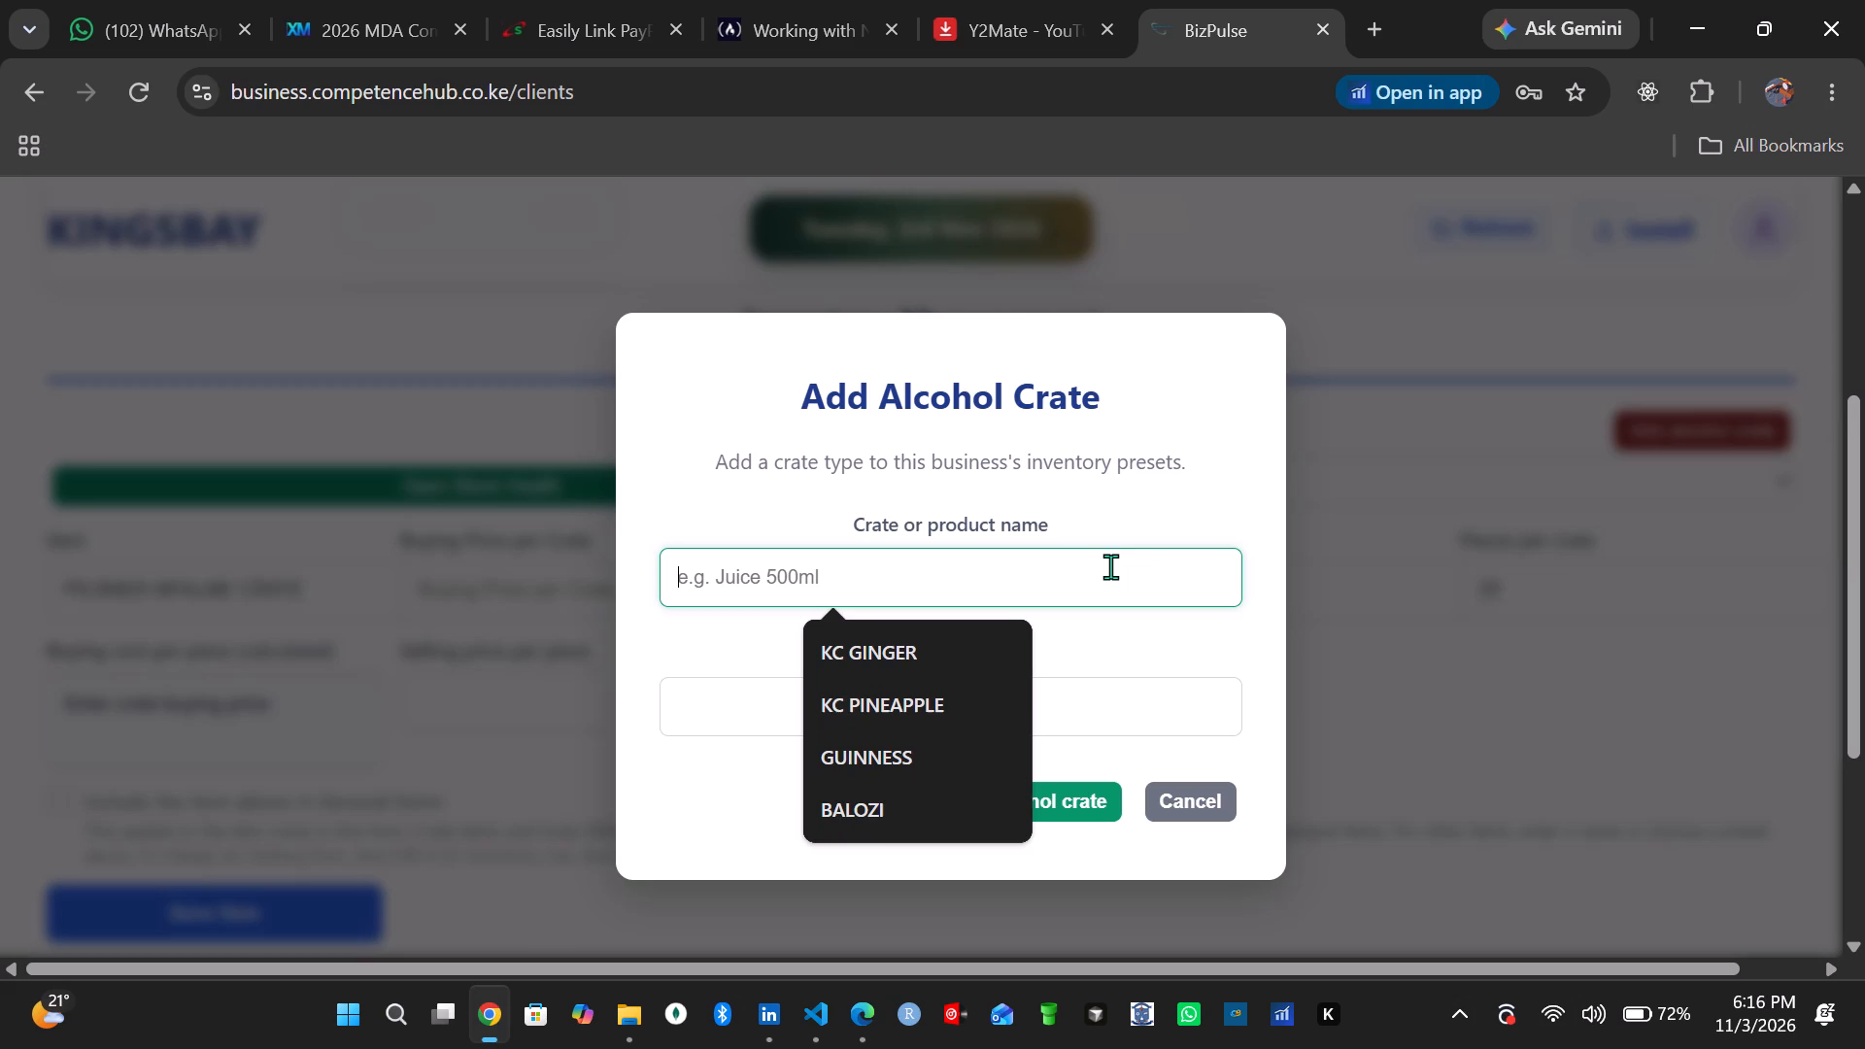
type("gi")
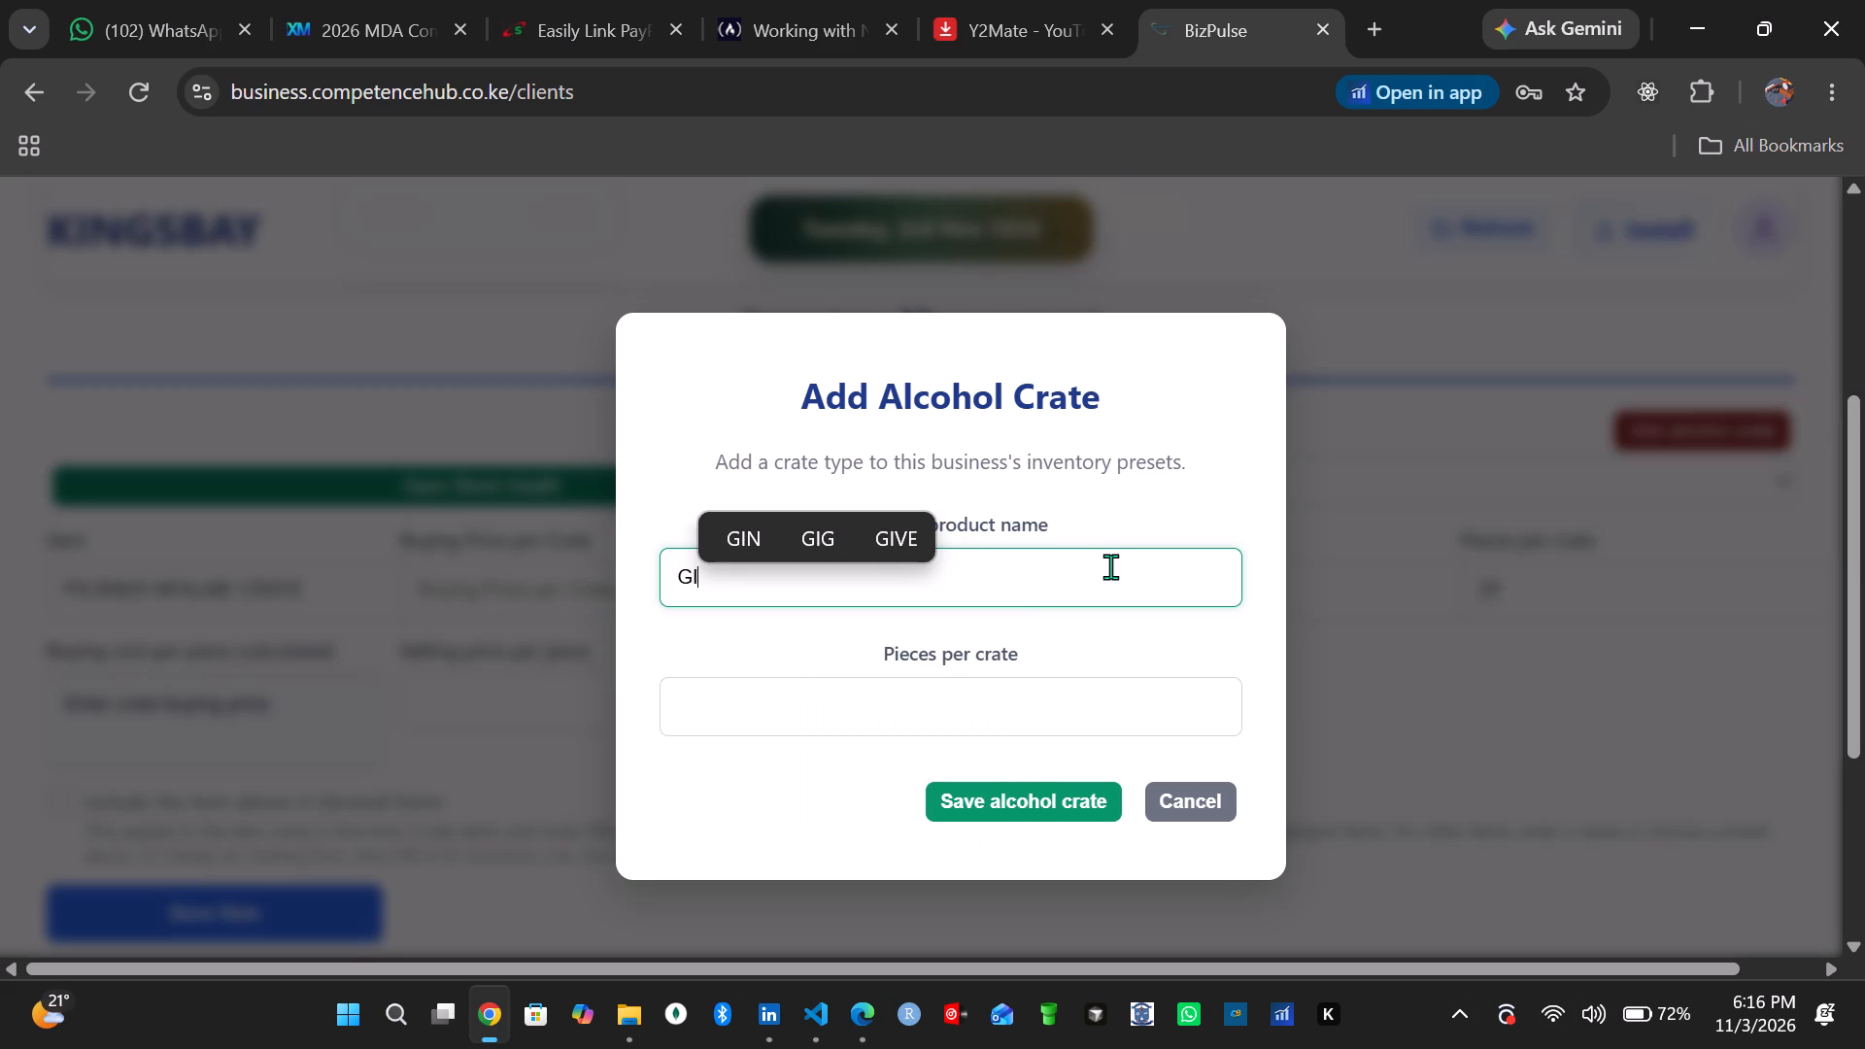
key("BackSpace")
type("uin")
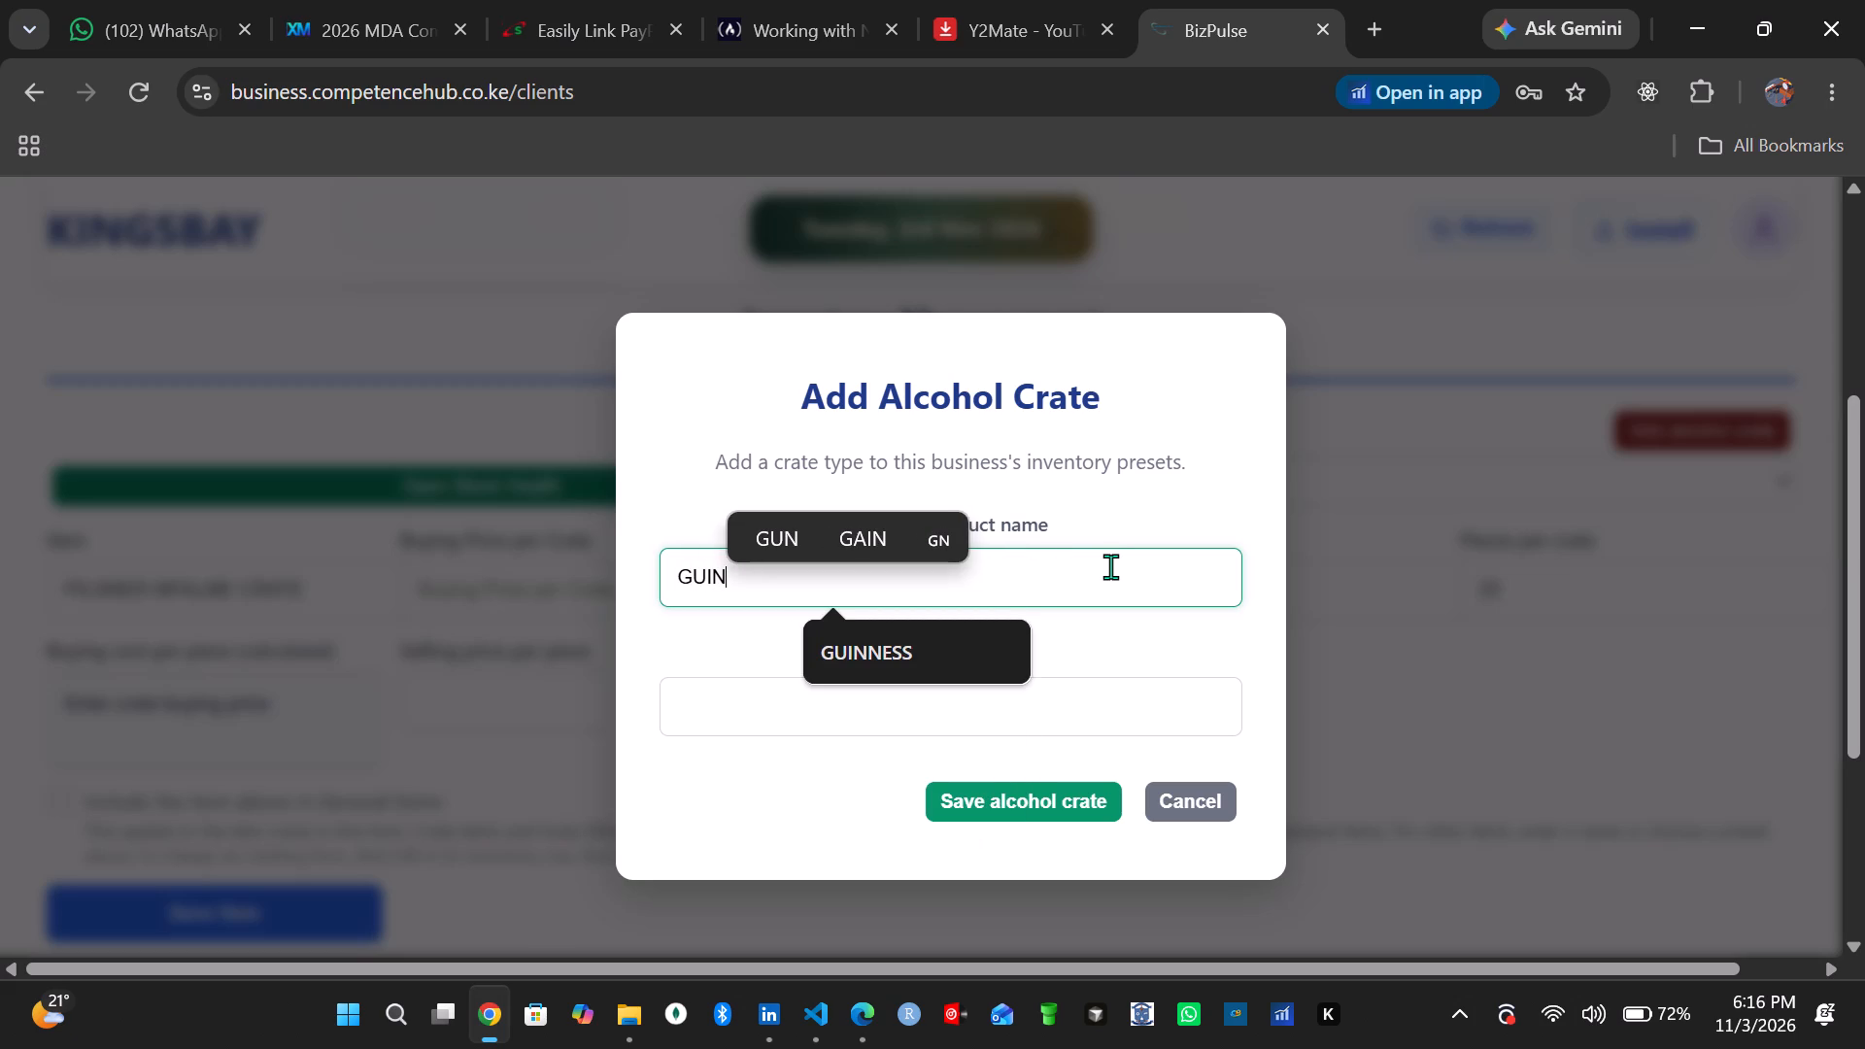
type("nn")
type("ess can")
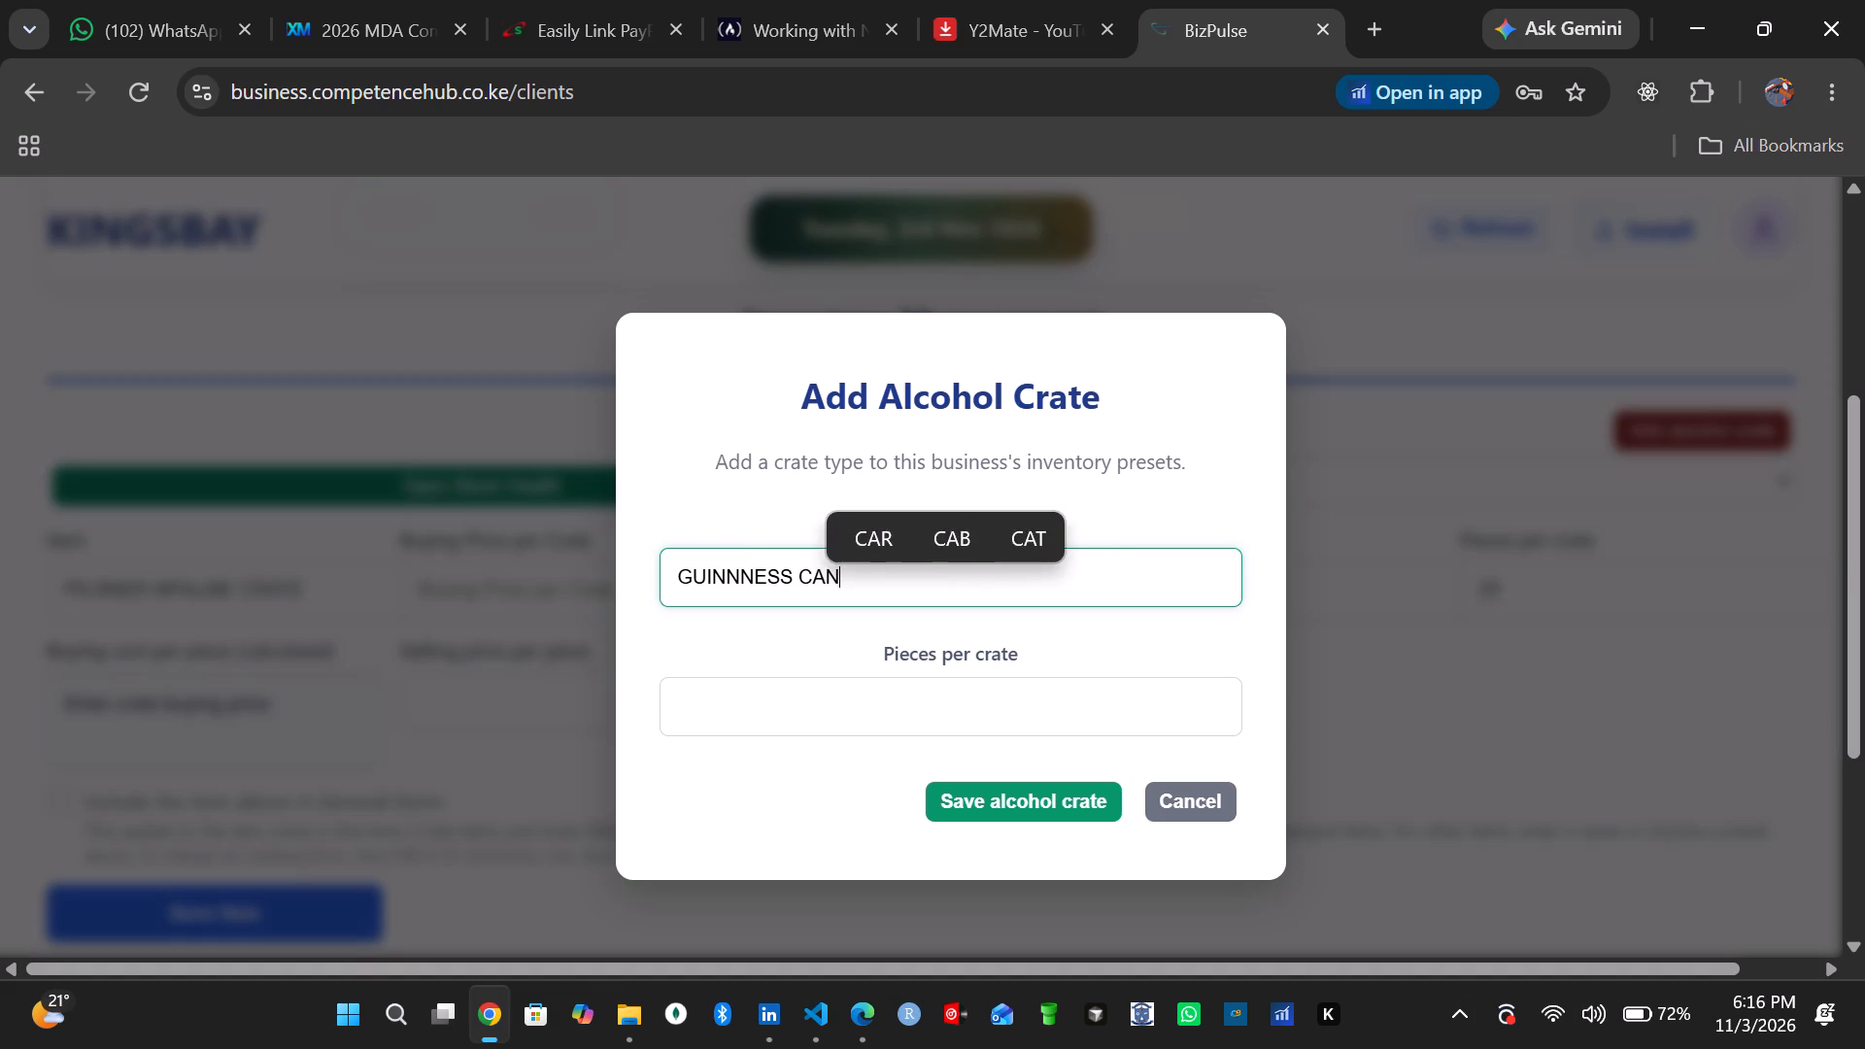
left_click(909, 696)
key("6")
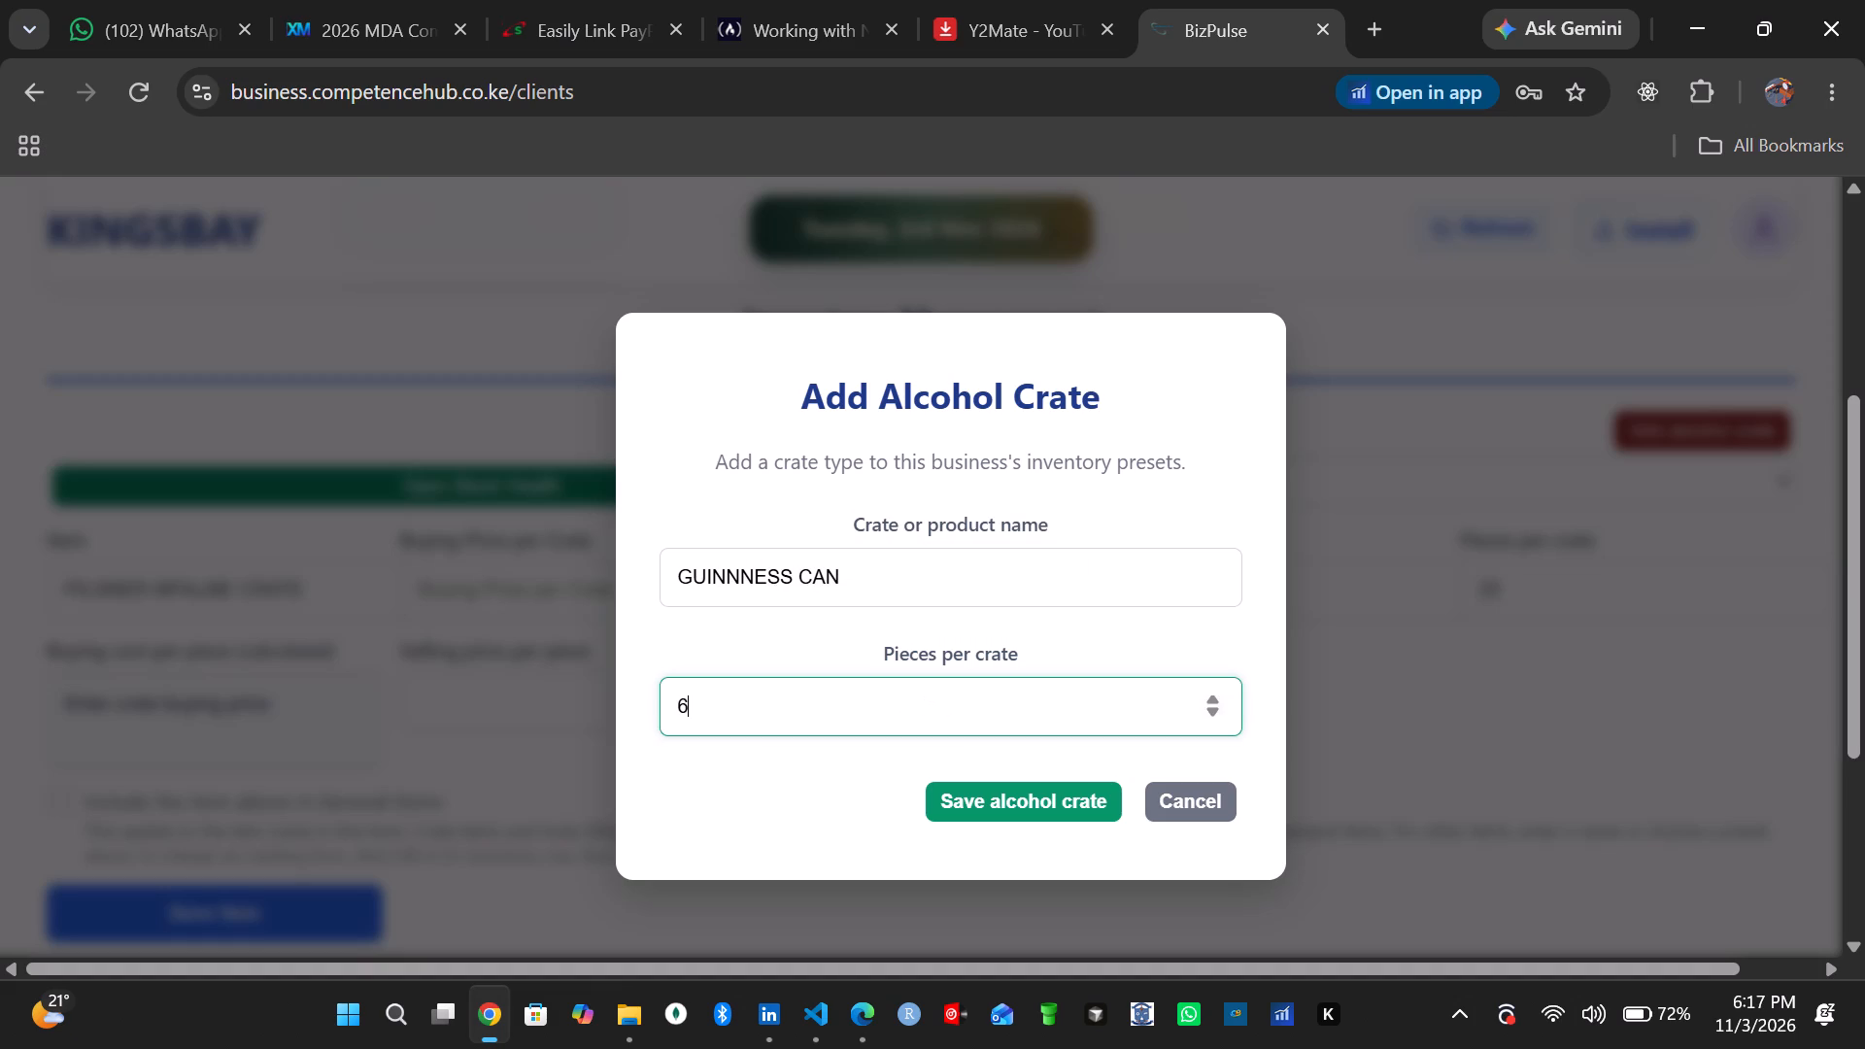
left_click(1021, 782)
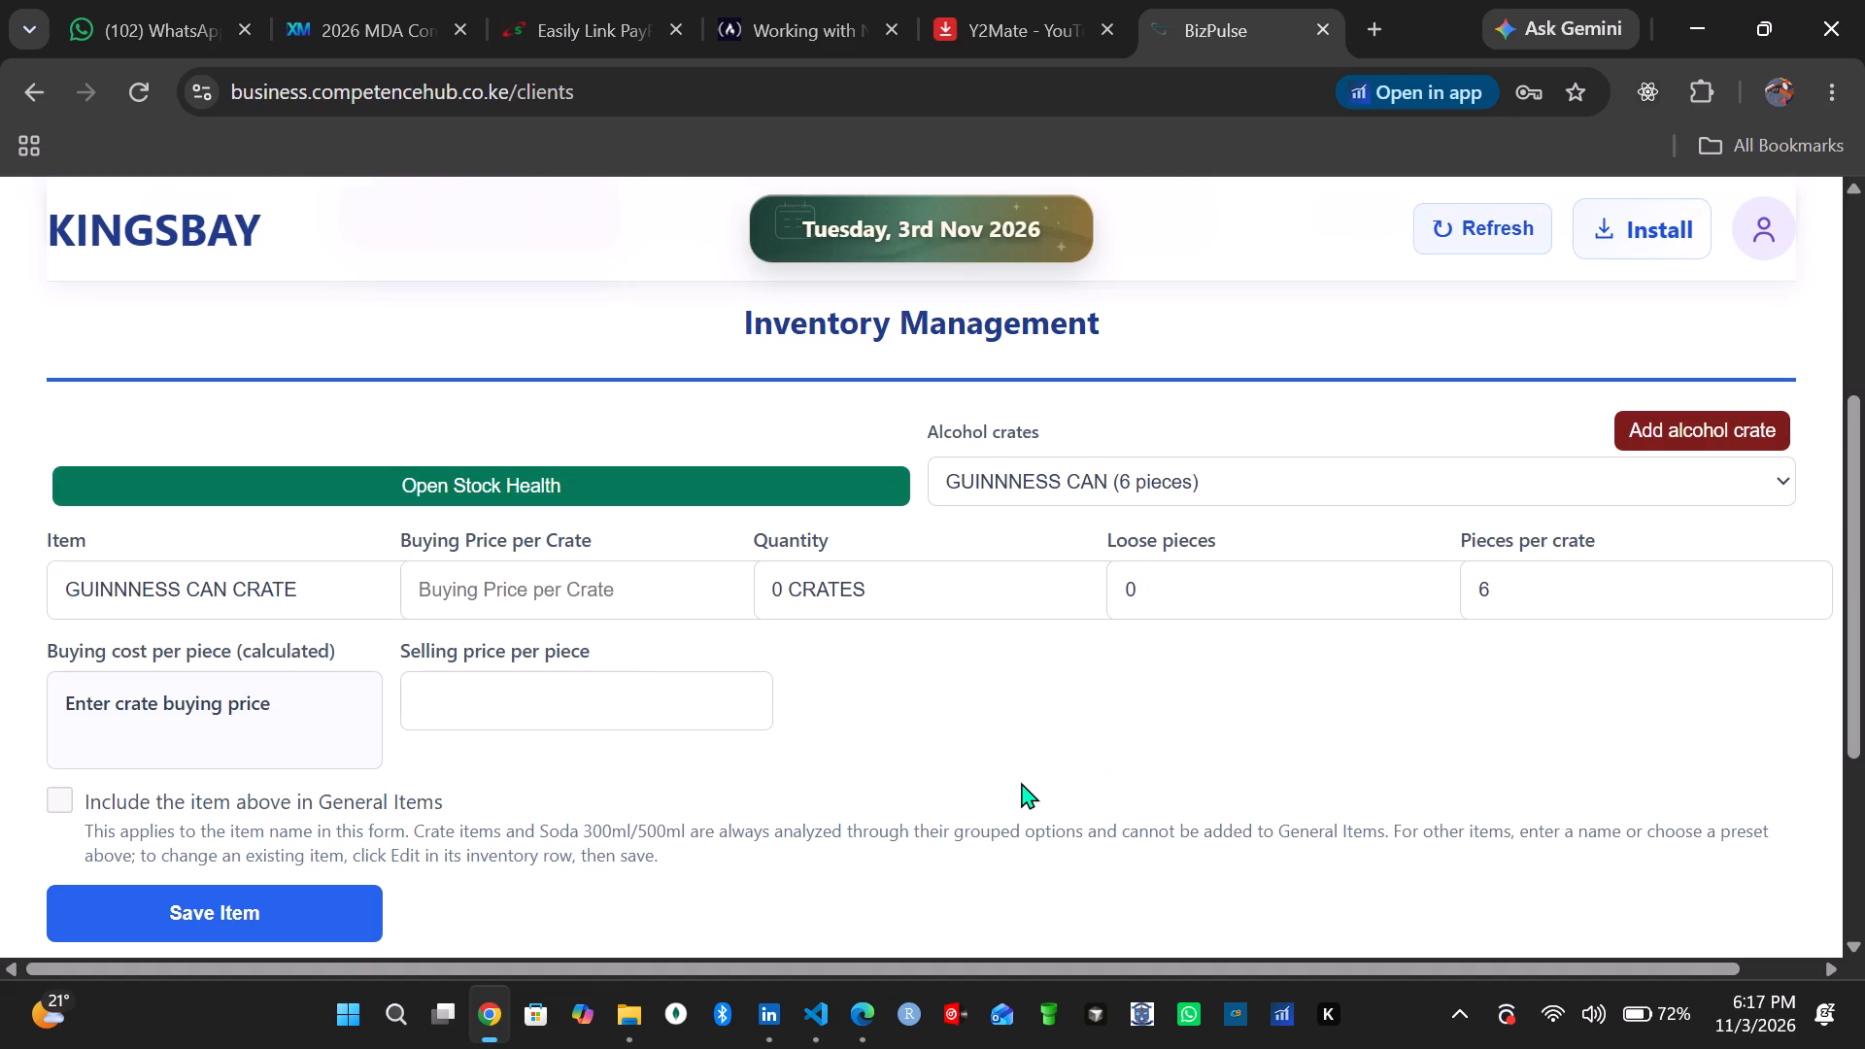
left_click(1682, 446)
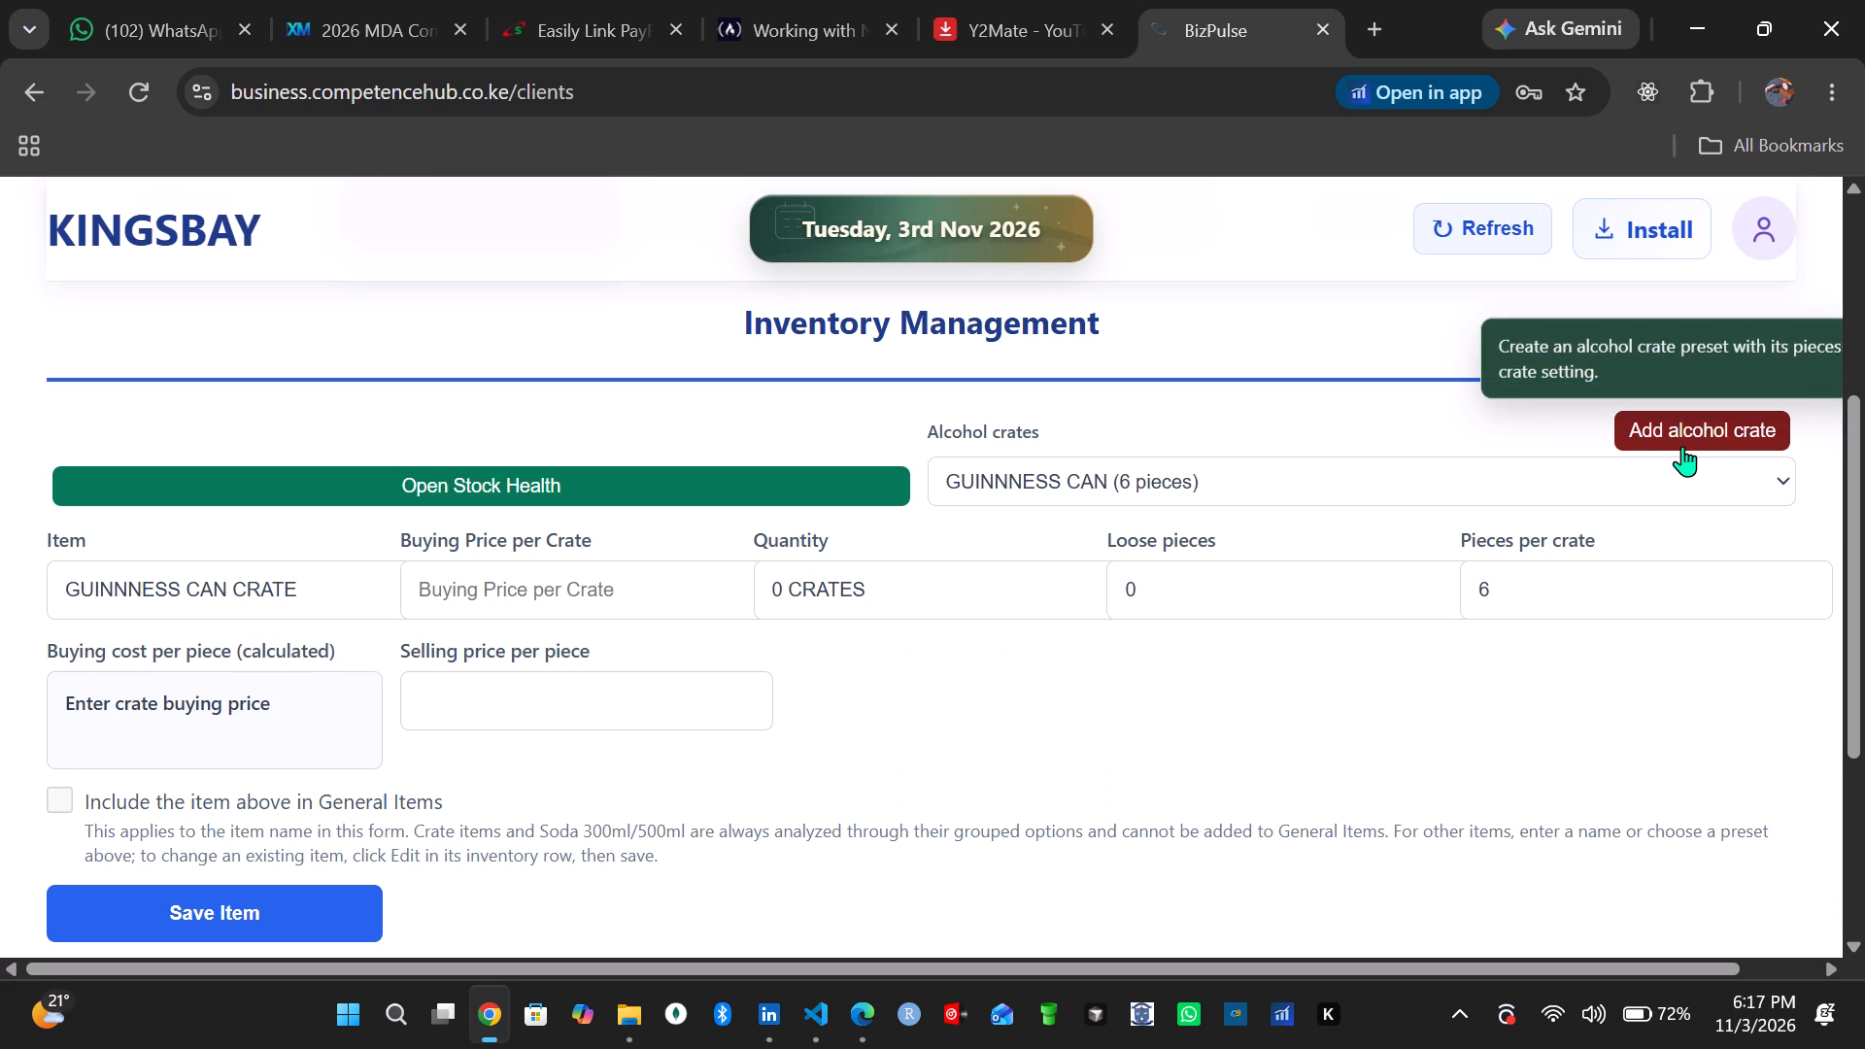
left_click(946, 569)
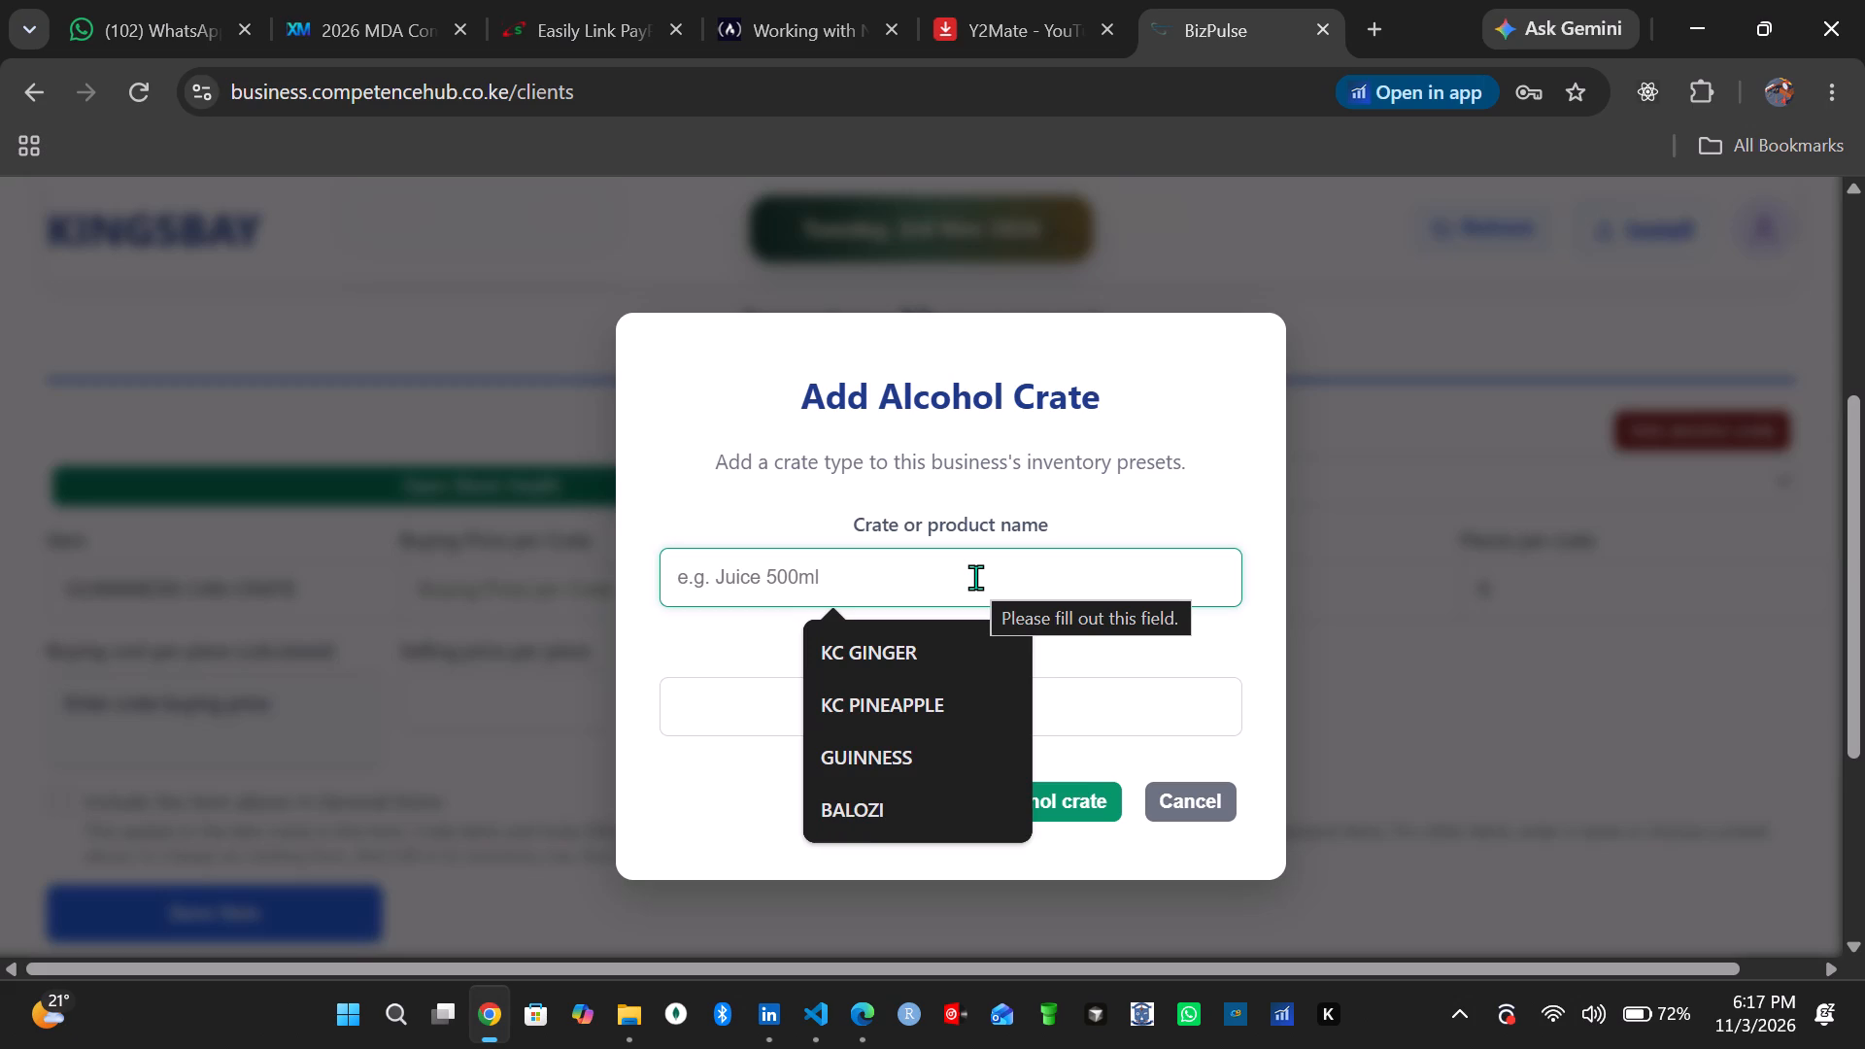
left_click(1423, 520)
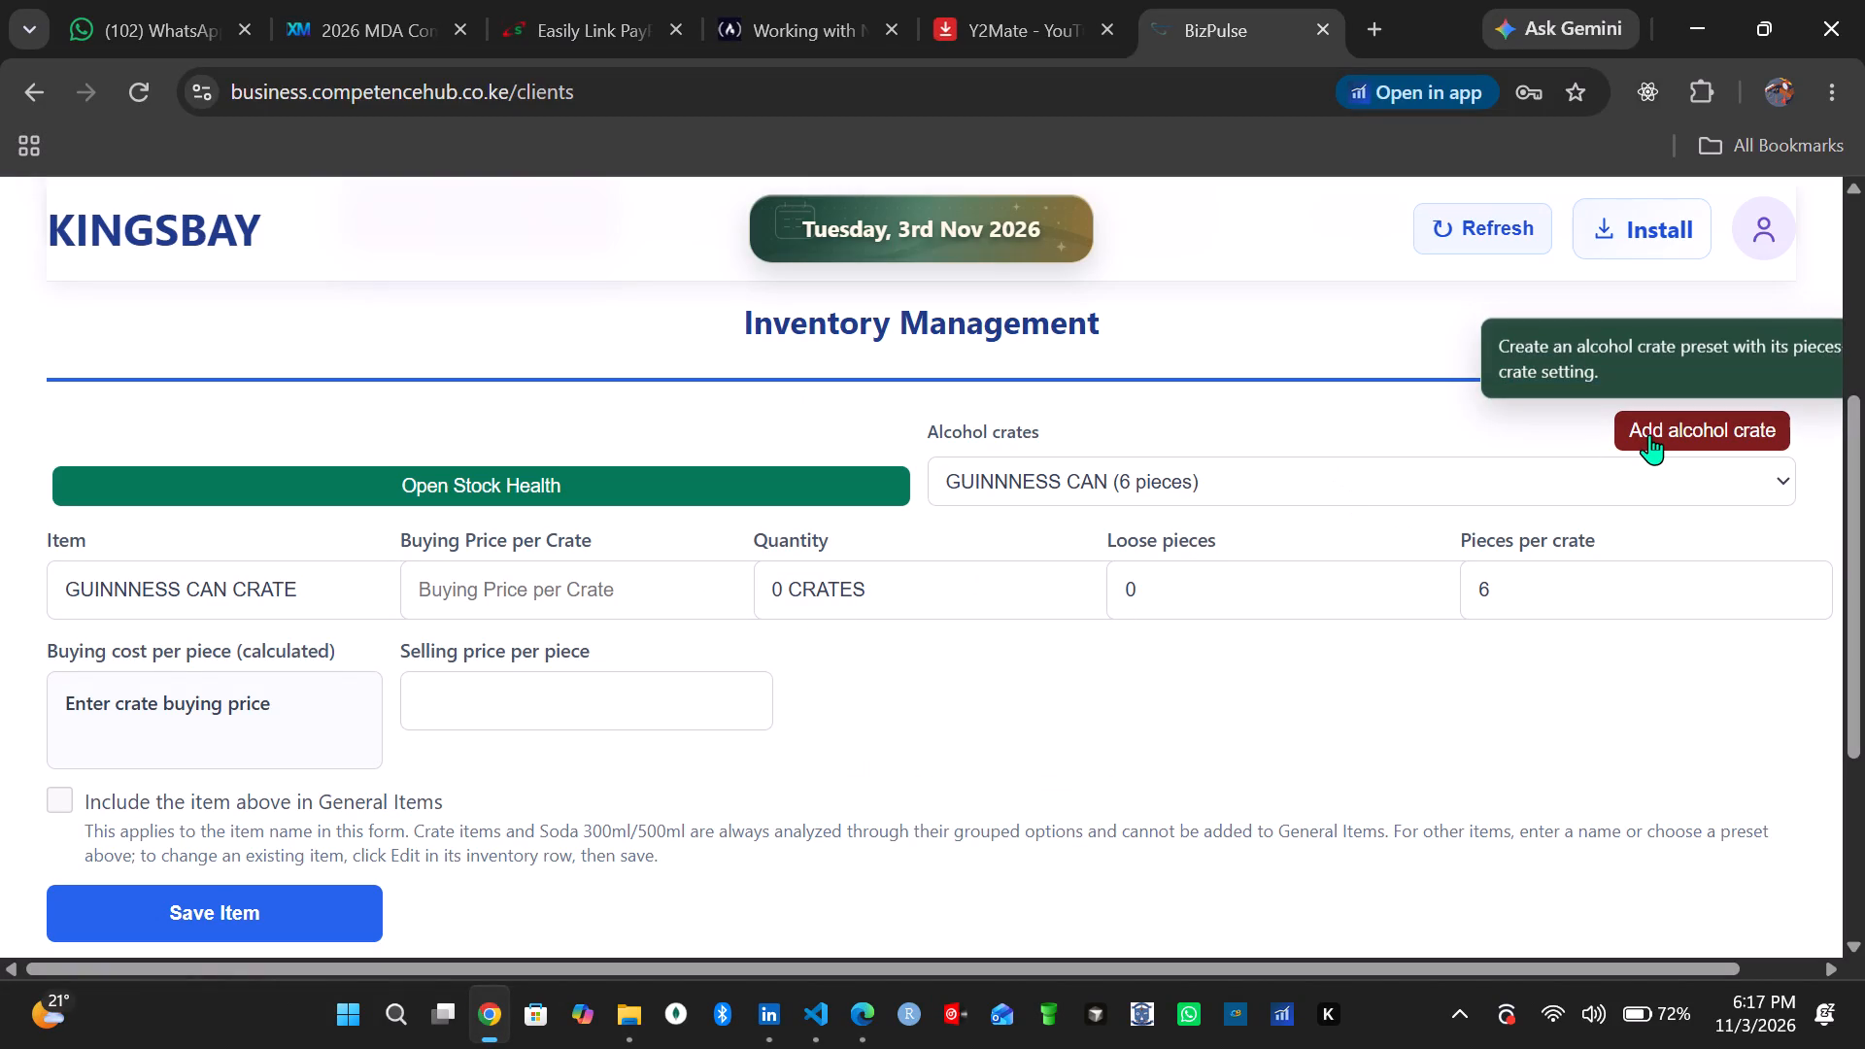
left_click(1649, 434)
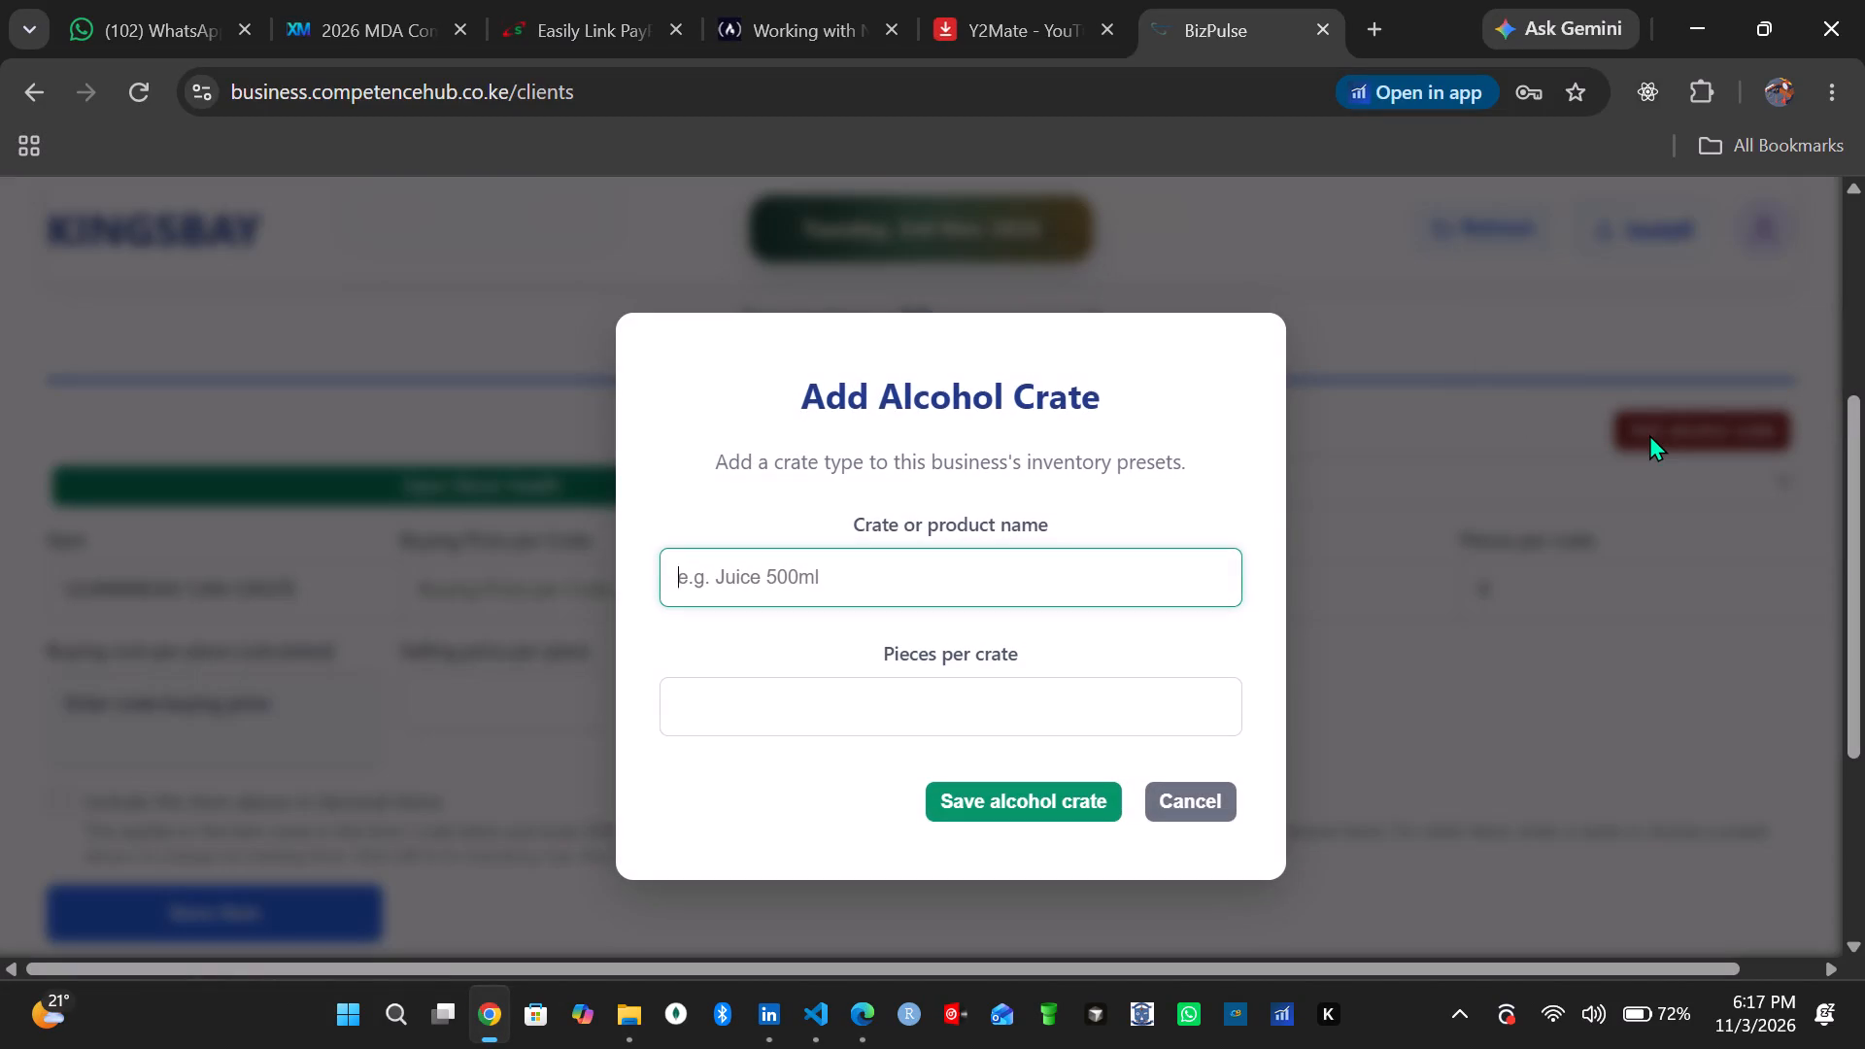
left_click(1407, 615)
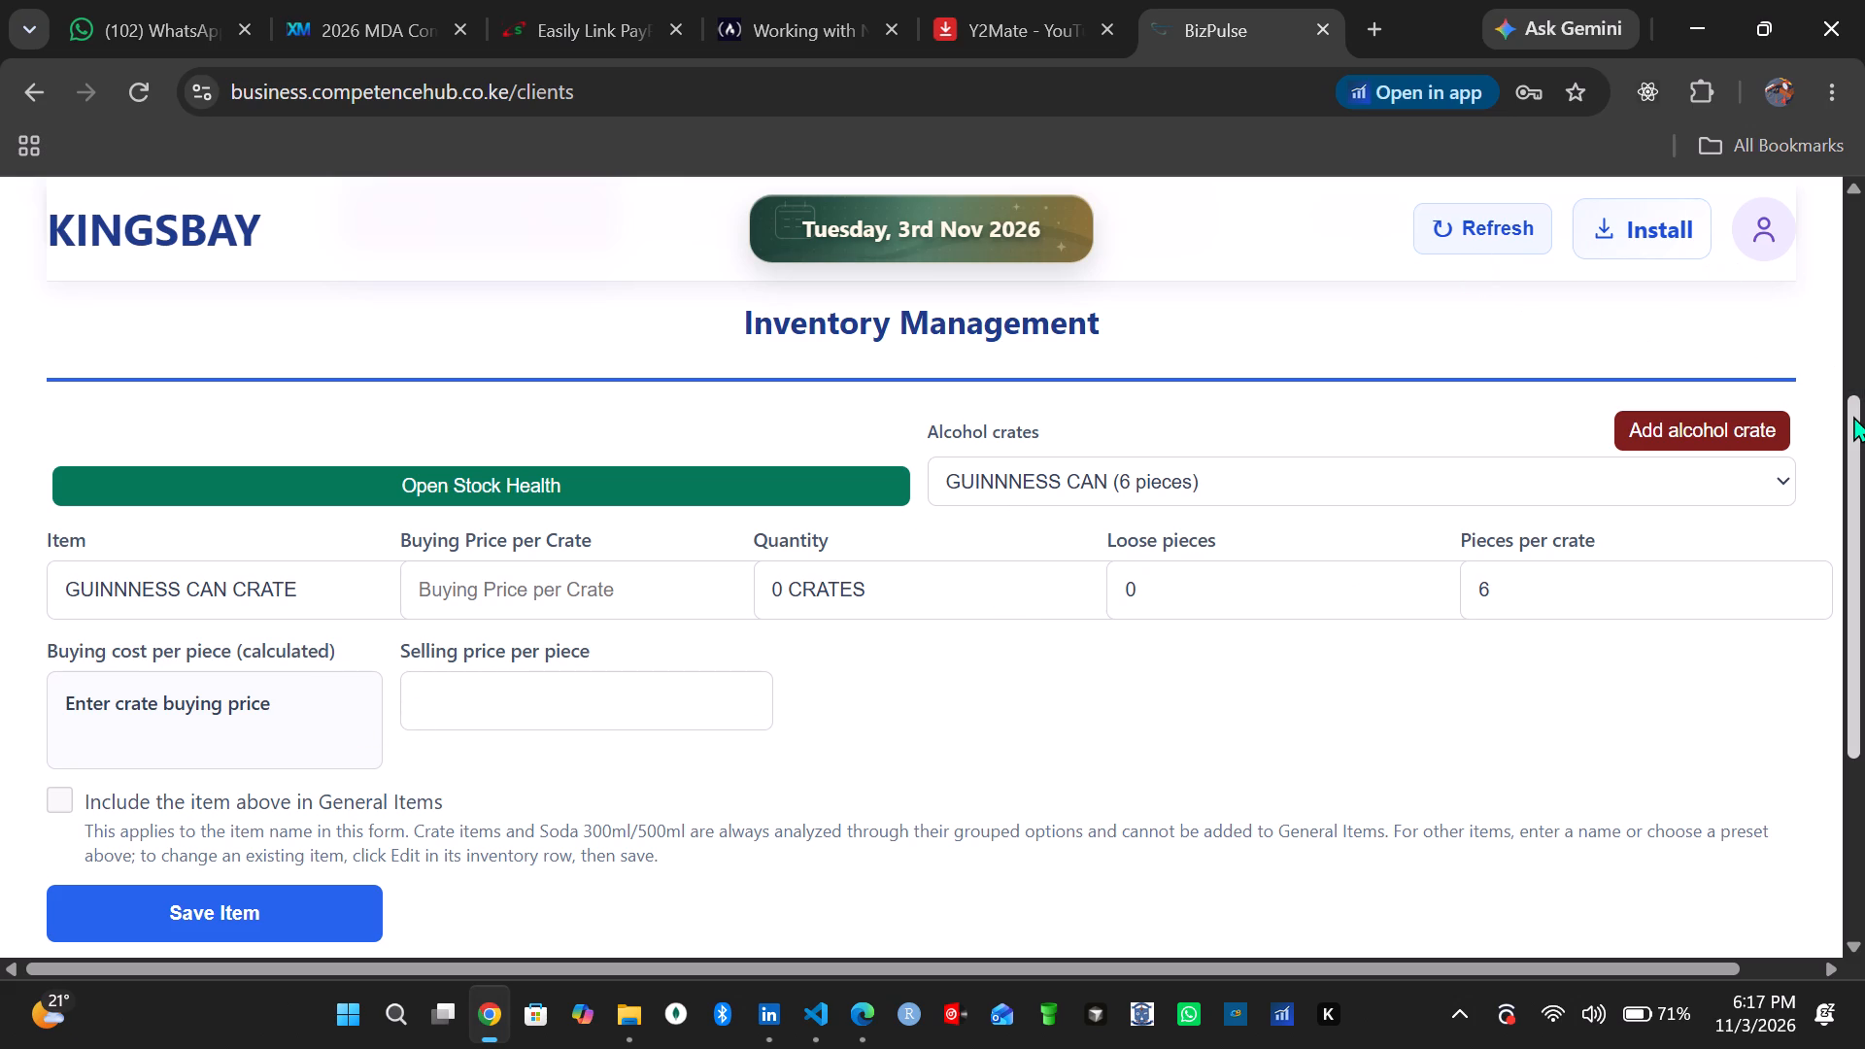
Choose the BALOZI (25 pieces) alcohol crate preset for the inventory item form.
left_click_drag(1853, 416, 1846, 629)
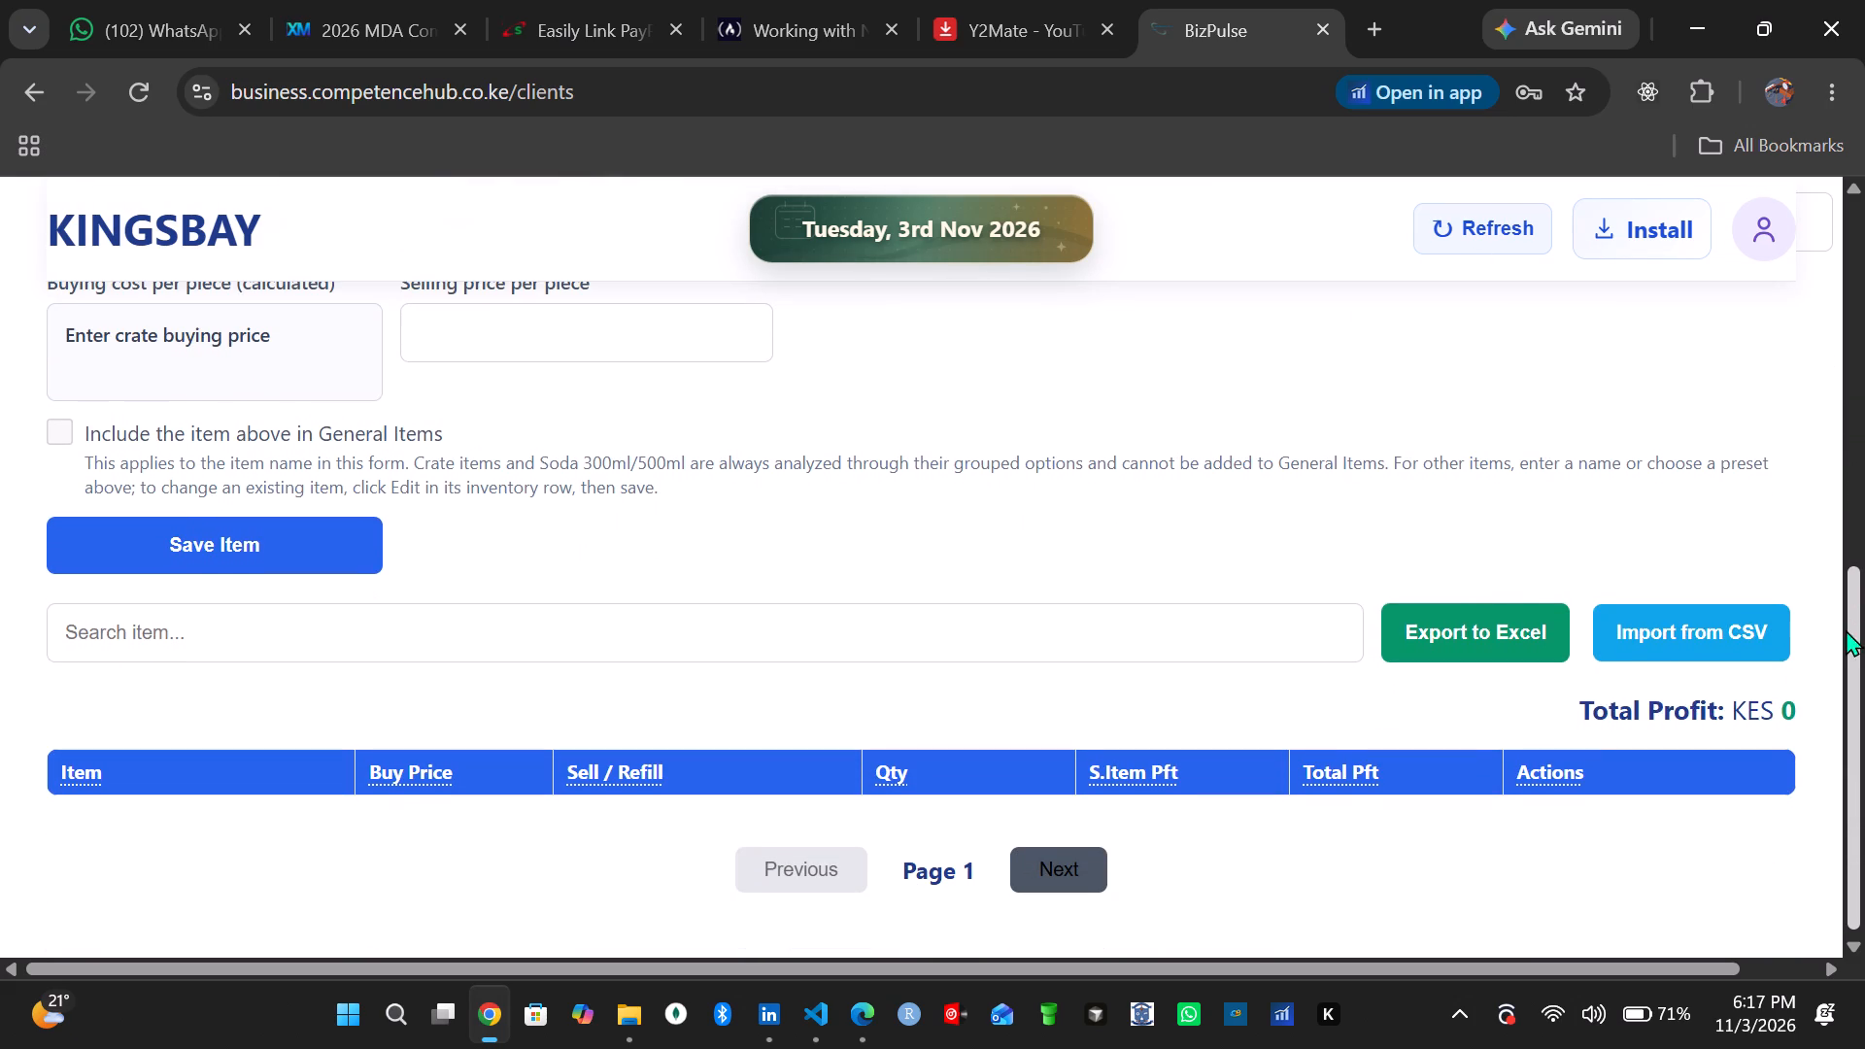
left_click_drag(1846, 629, 1857, 694)
left_click_drag(1857, 694, 1864, 619)
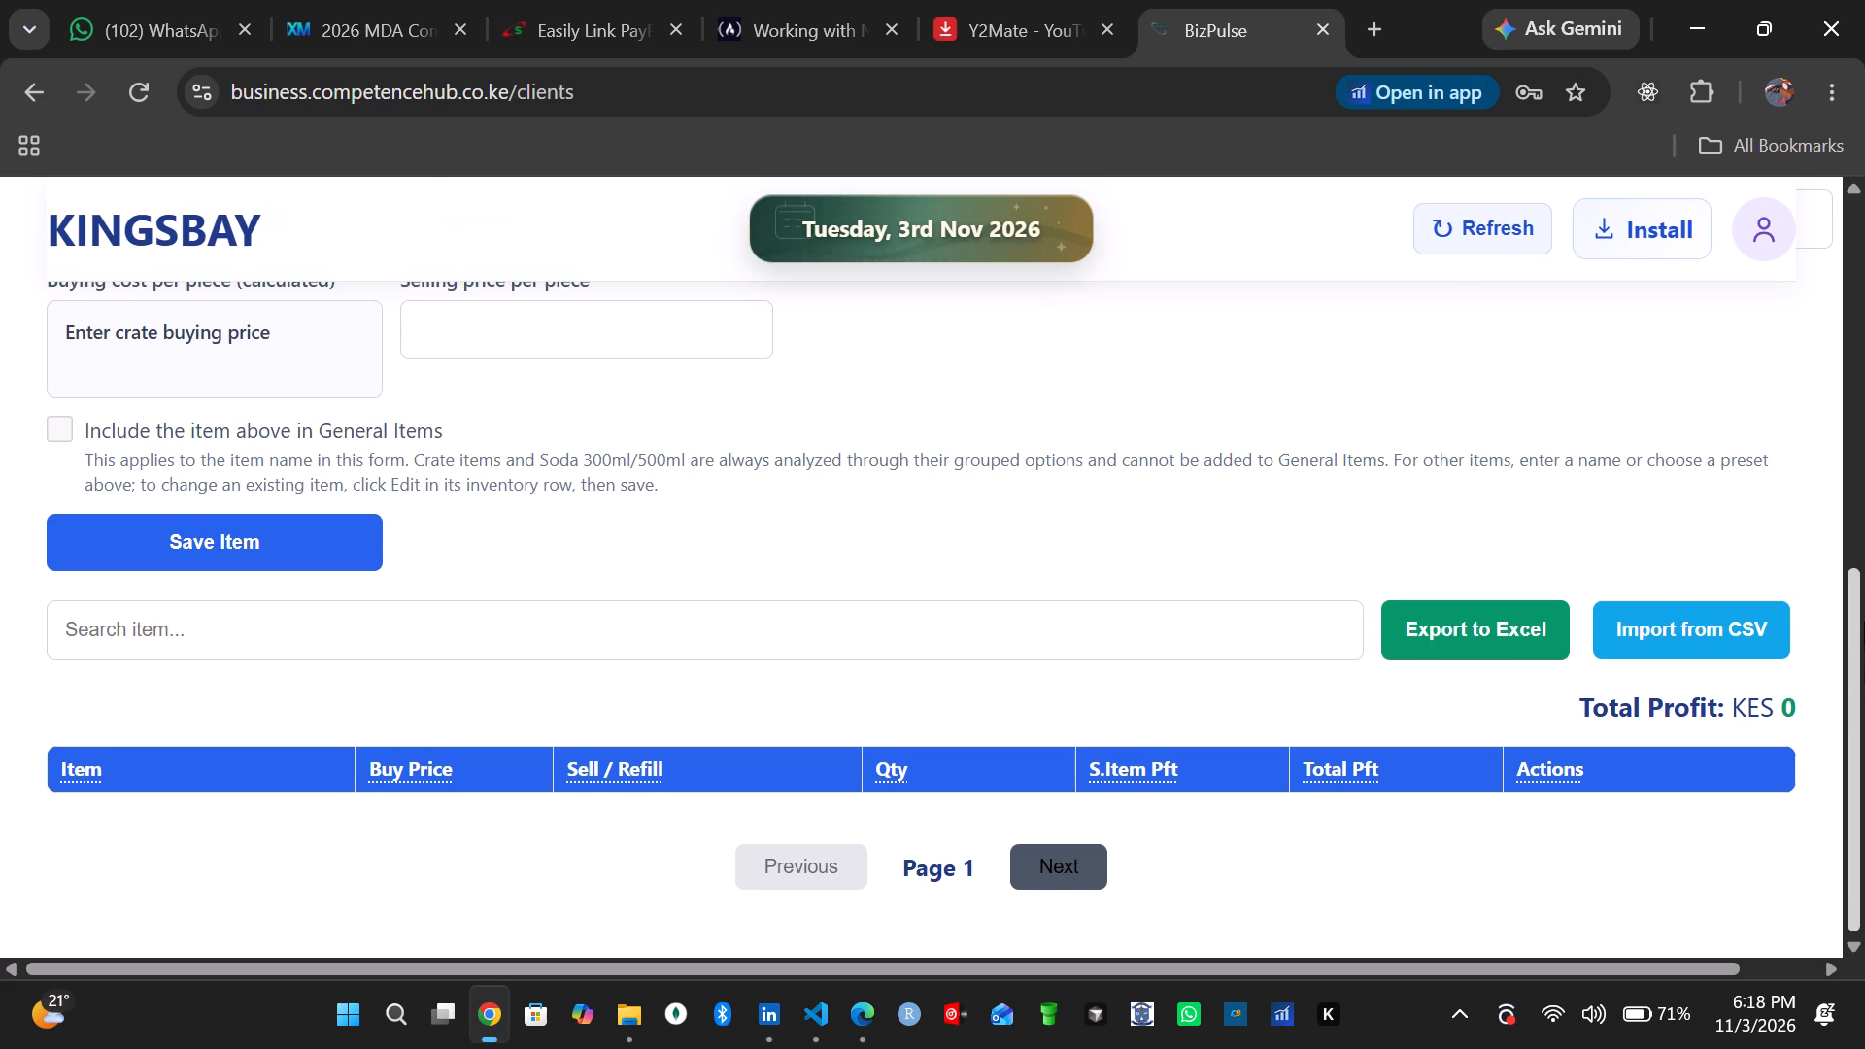
left_click_drag(1864, 619, 1864, 485)
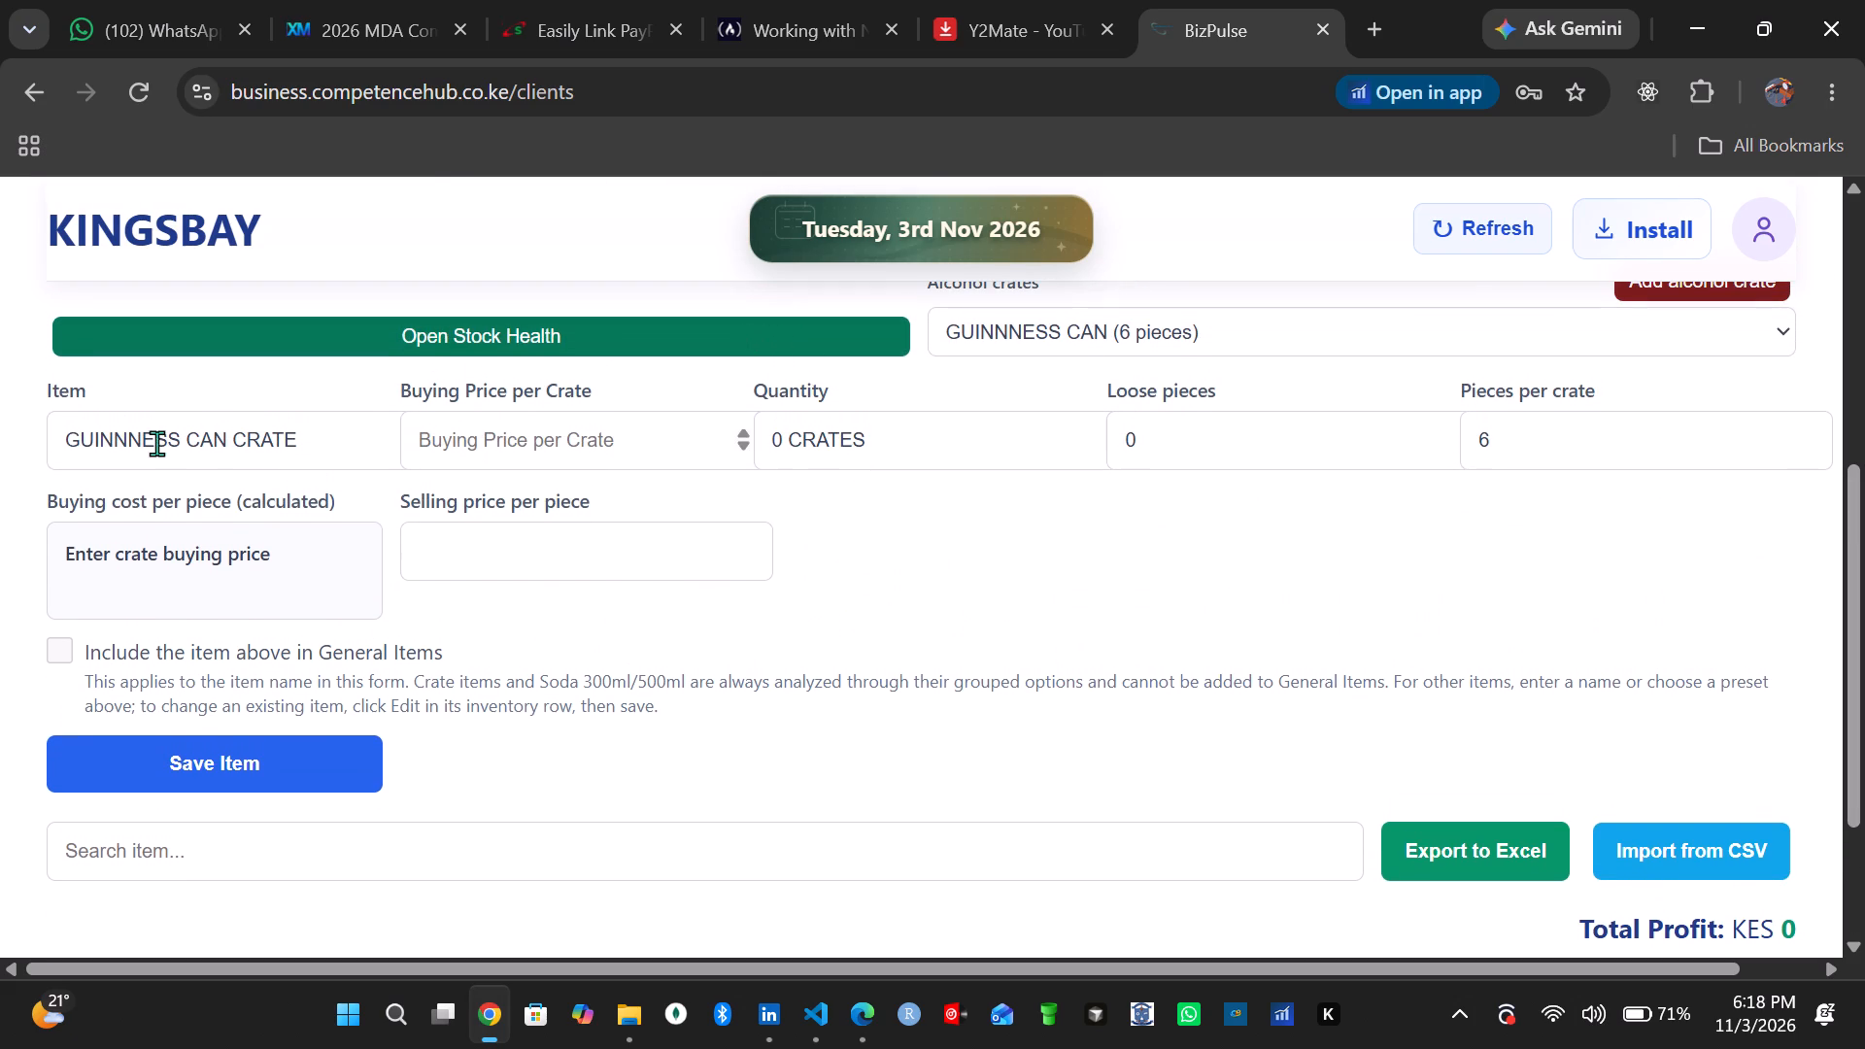
left_click(1170, 337)
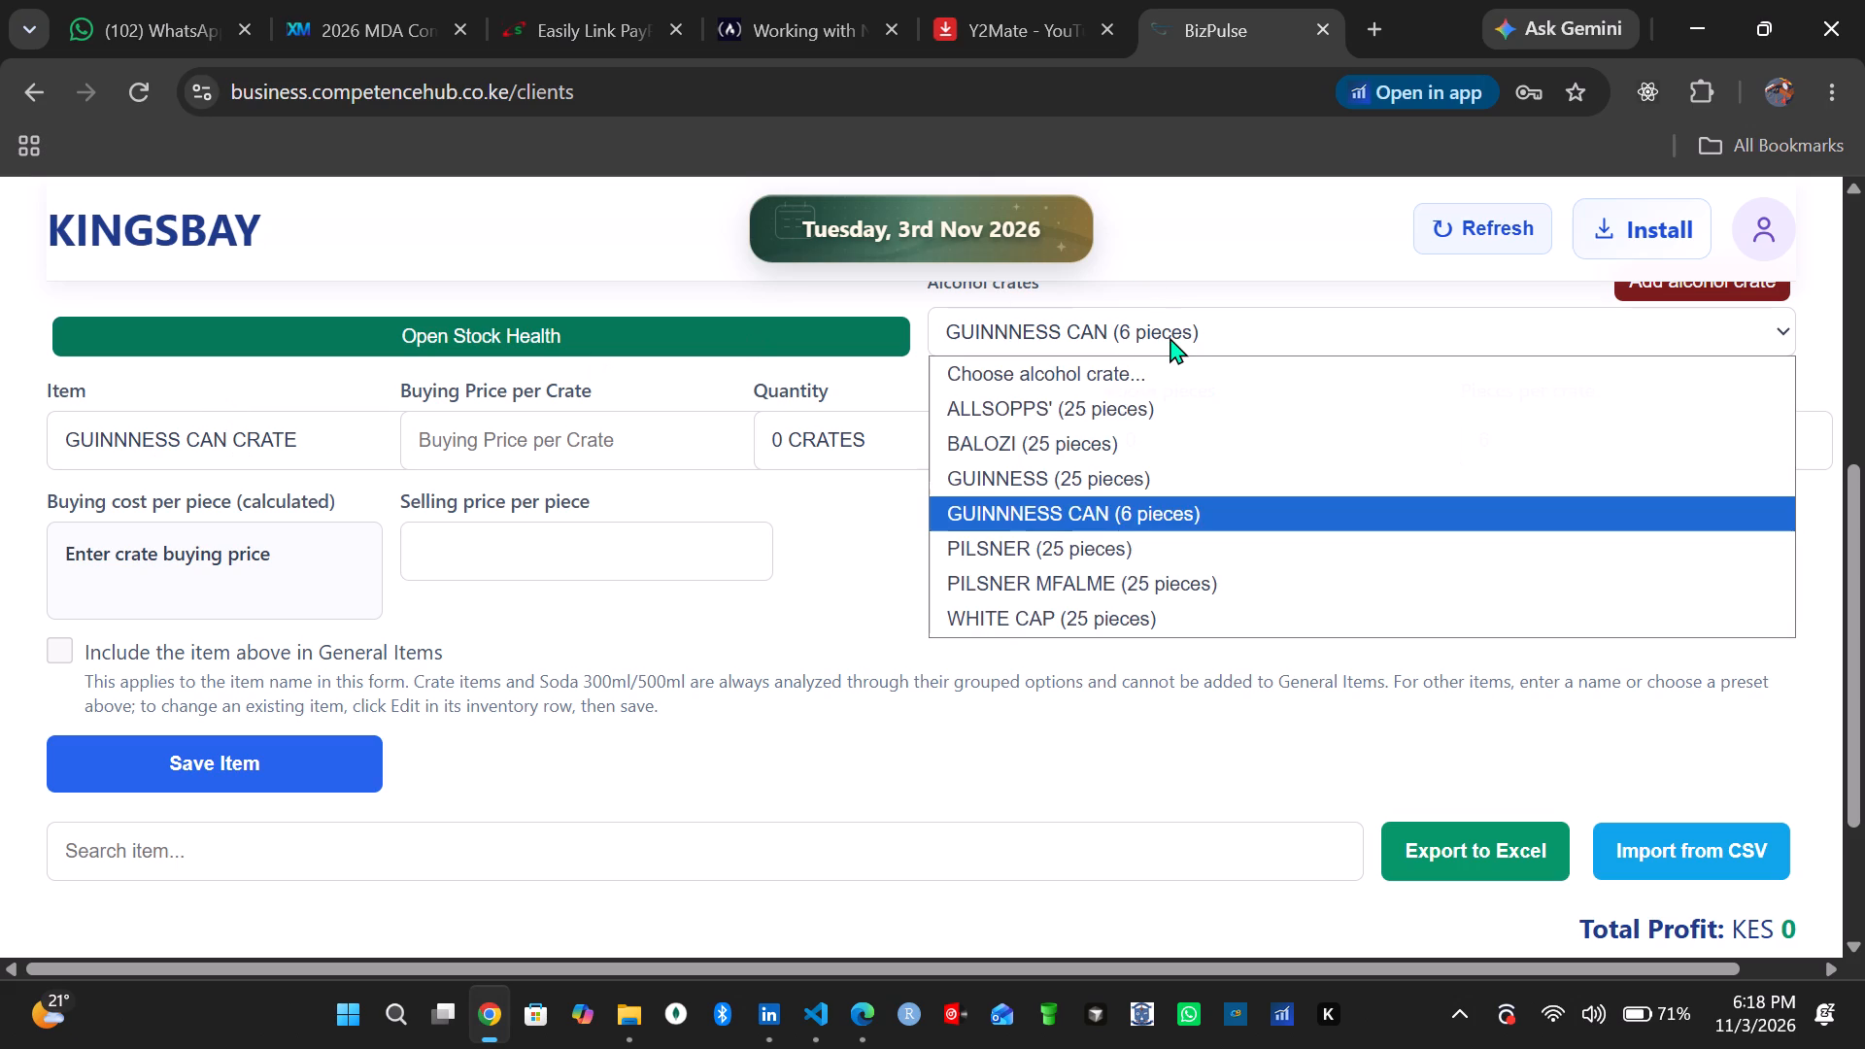
left_click(1054, 441)
left_click(1054, 441)
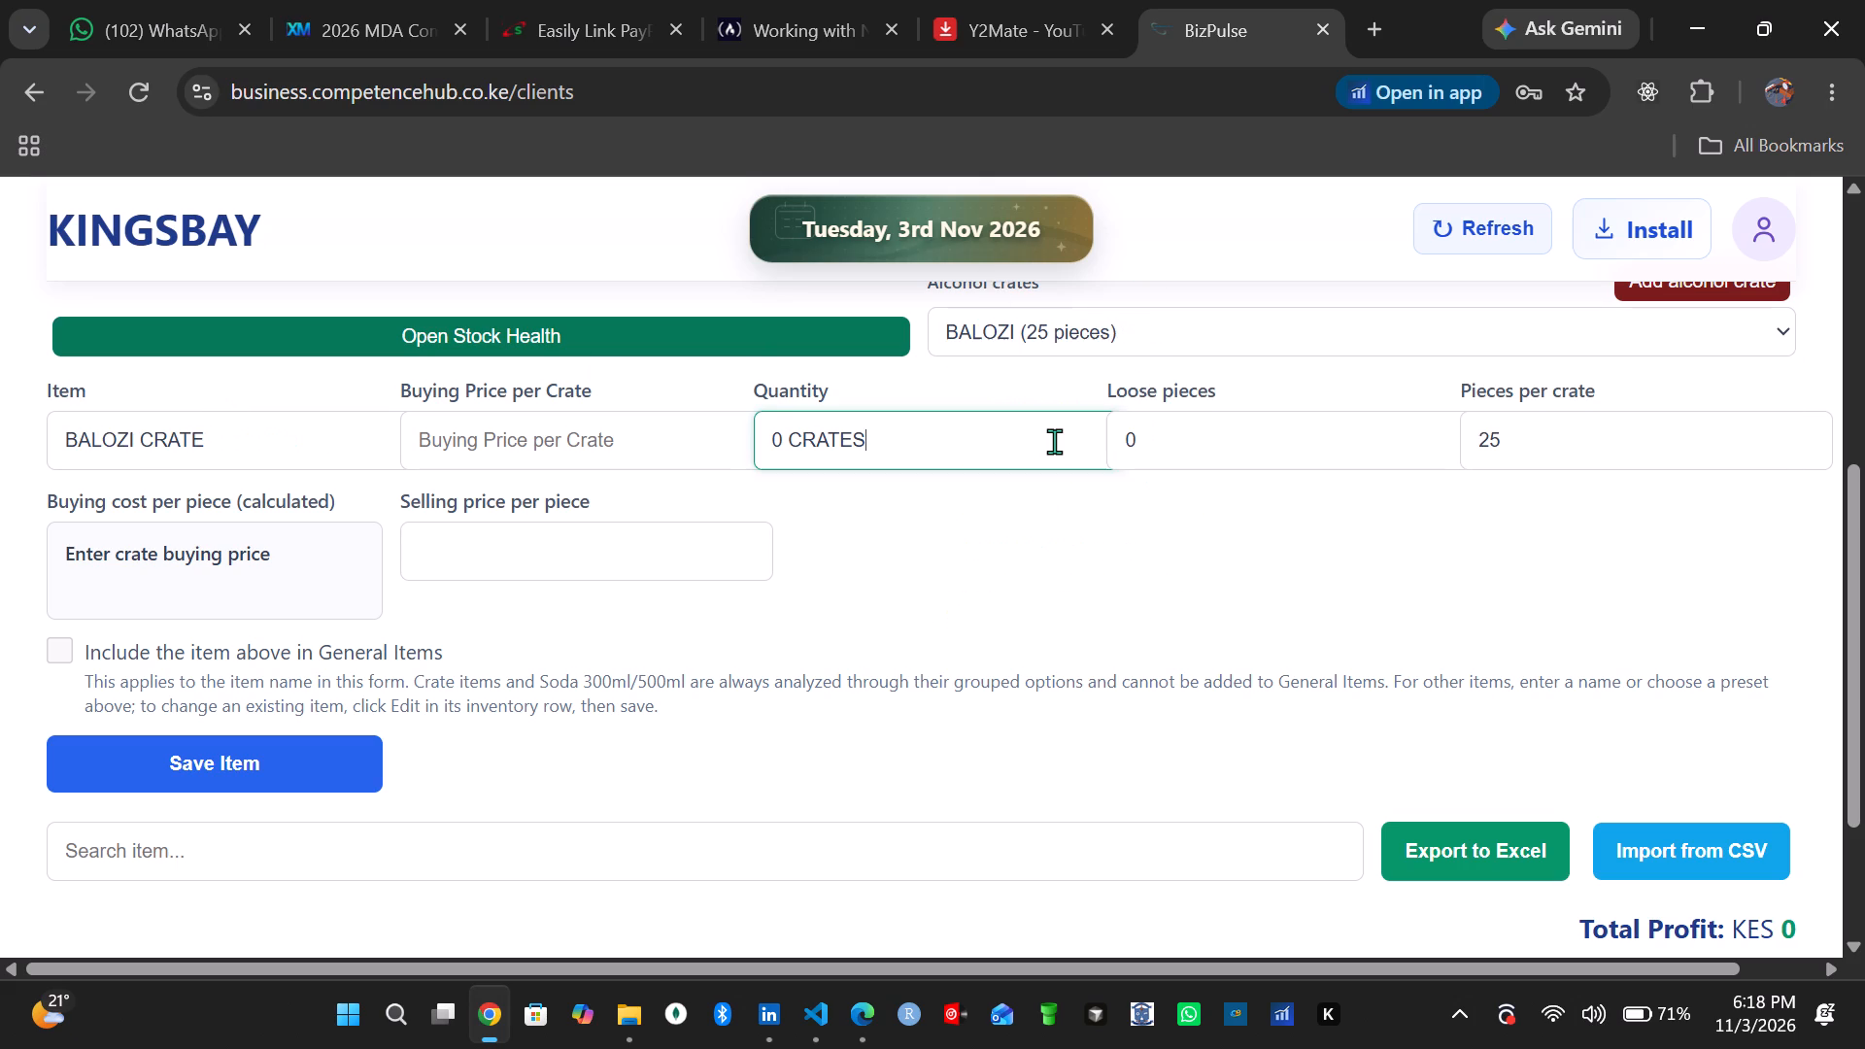
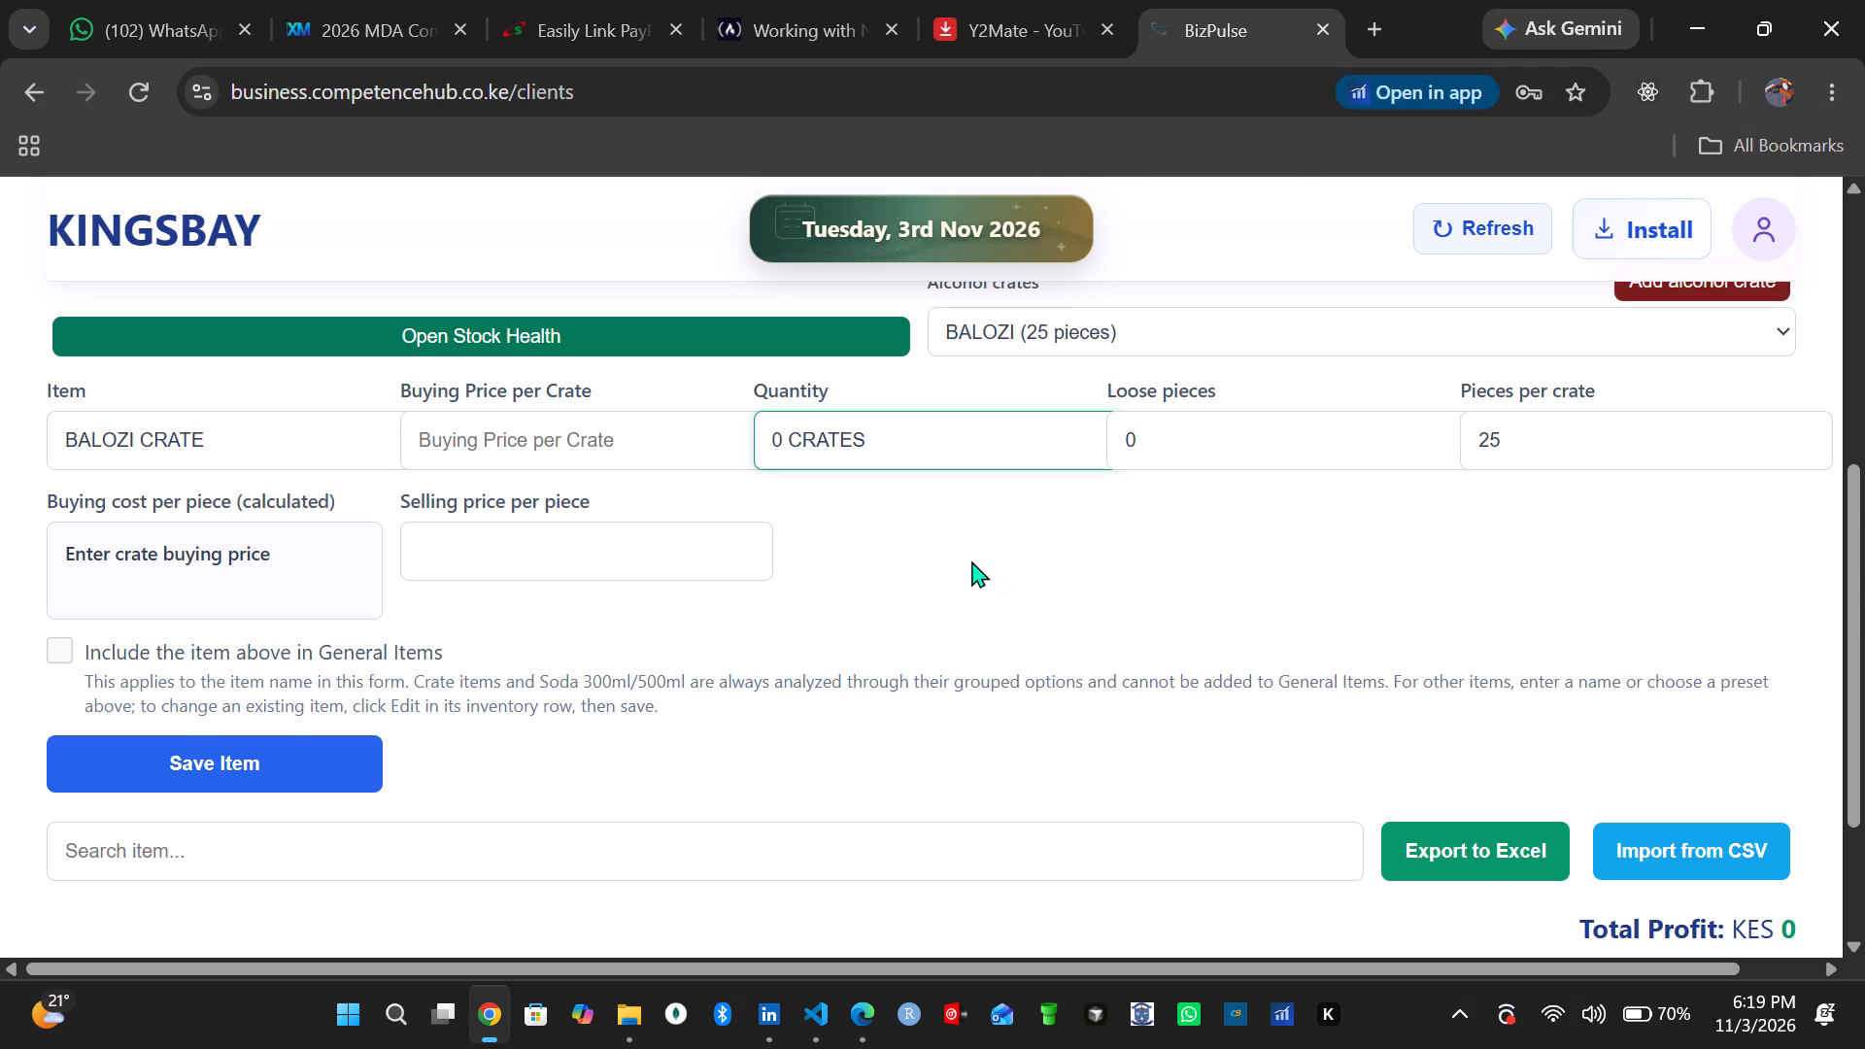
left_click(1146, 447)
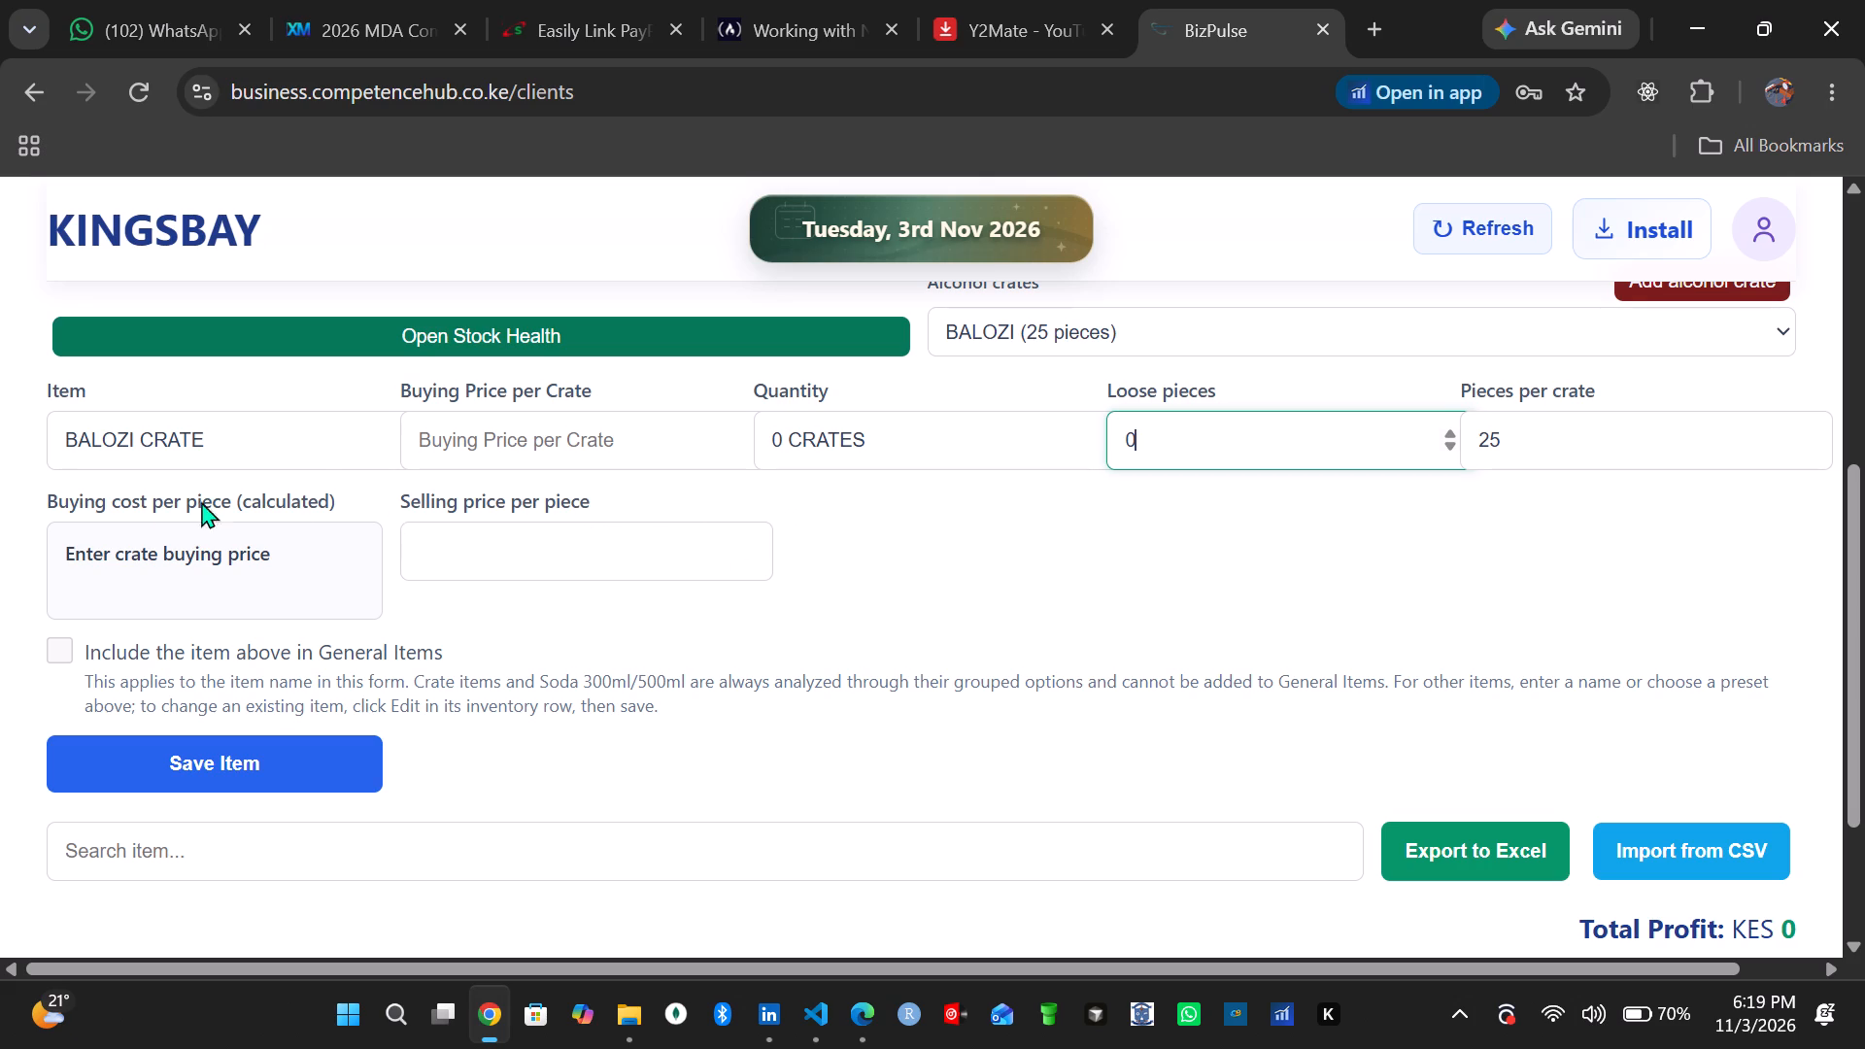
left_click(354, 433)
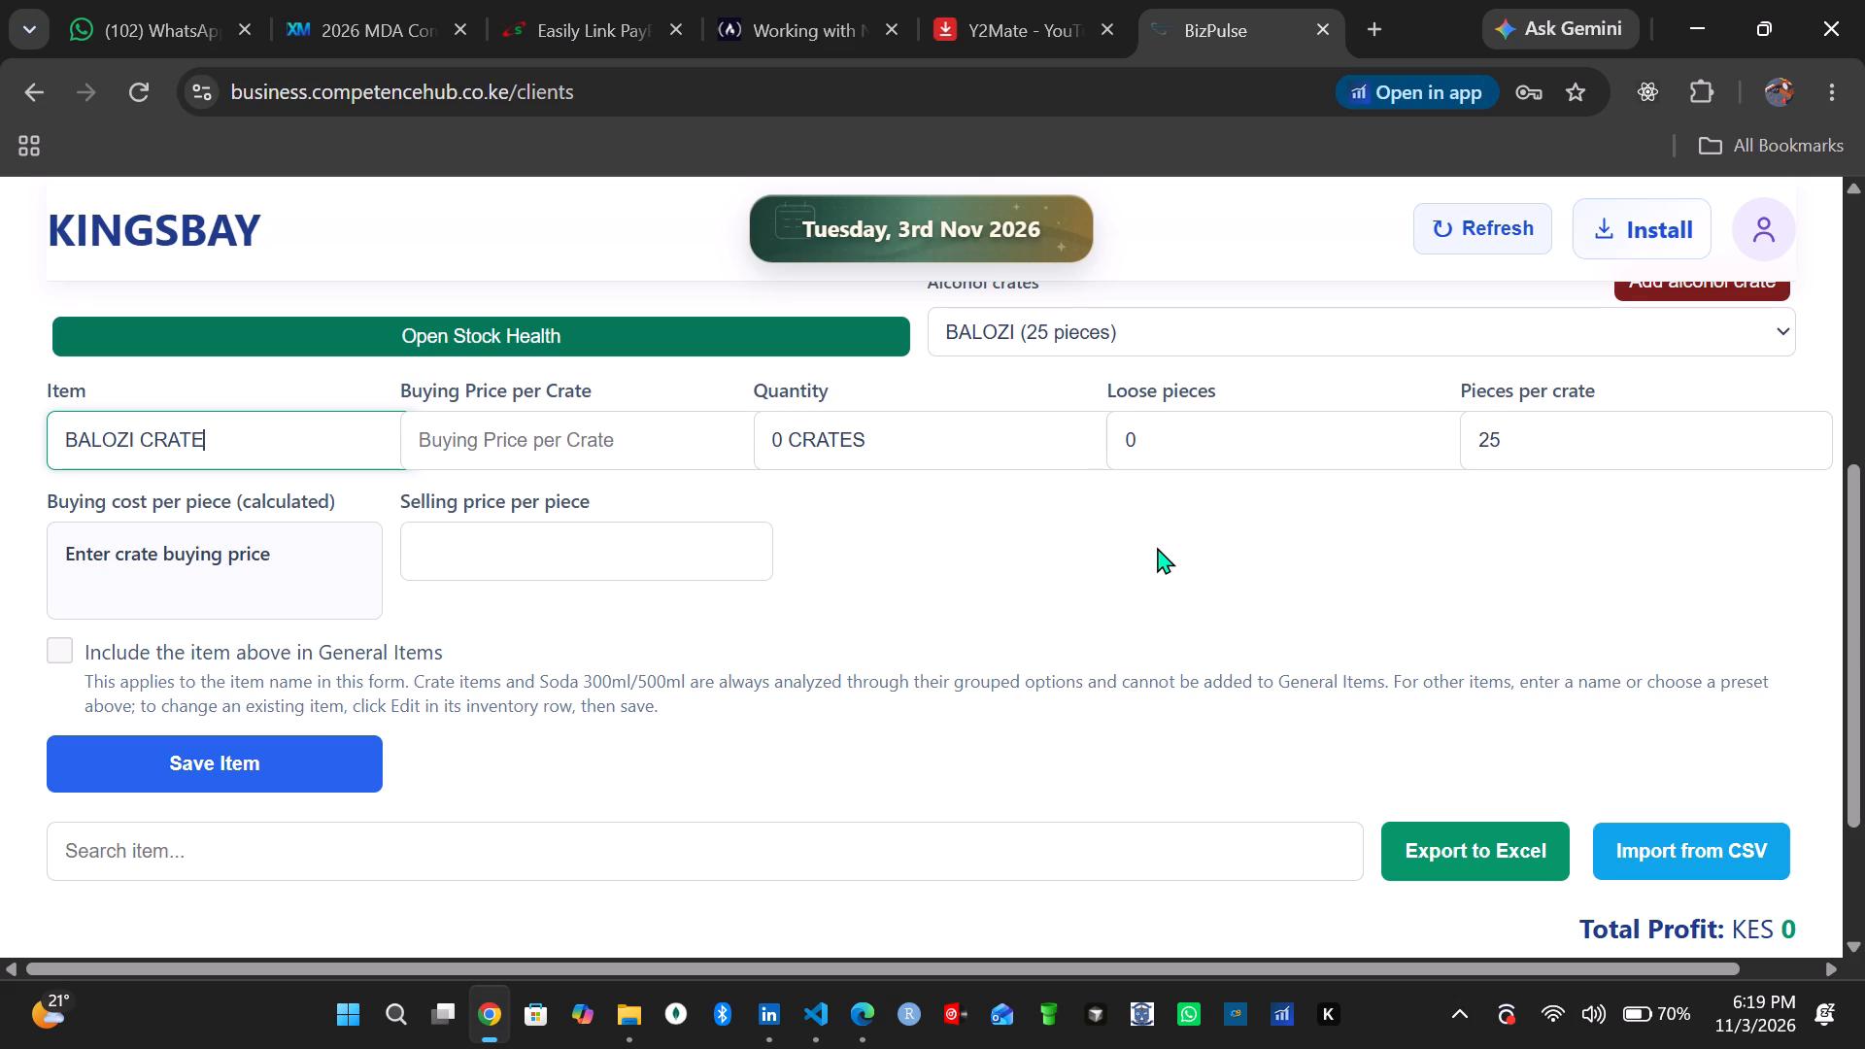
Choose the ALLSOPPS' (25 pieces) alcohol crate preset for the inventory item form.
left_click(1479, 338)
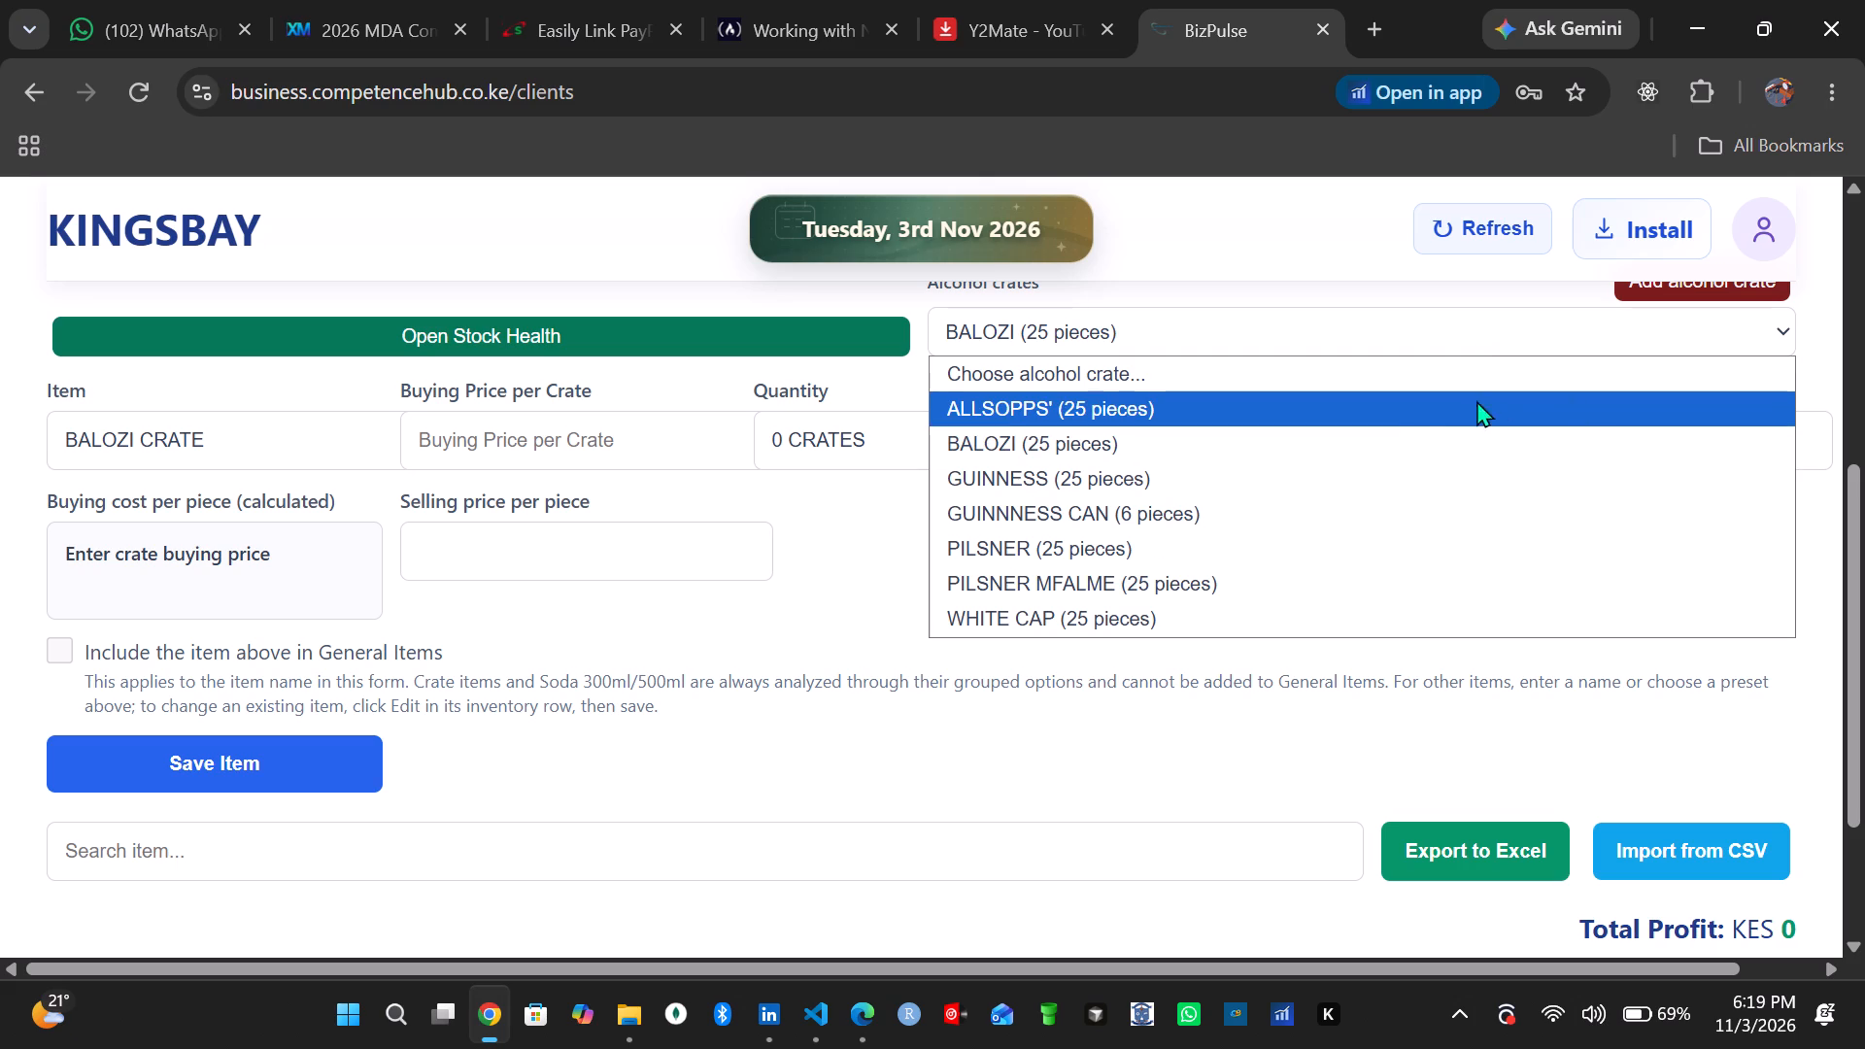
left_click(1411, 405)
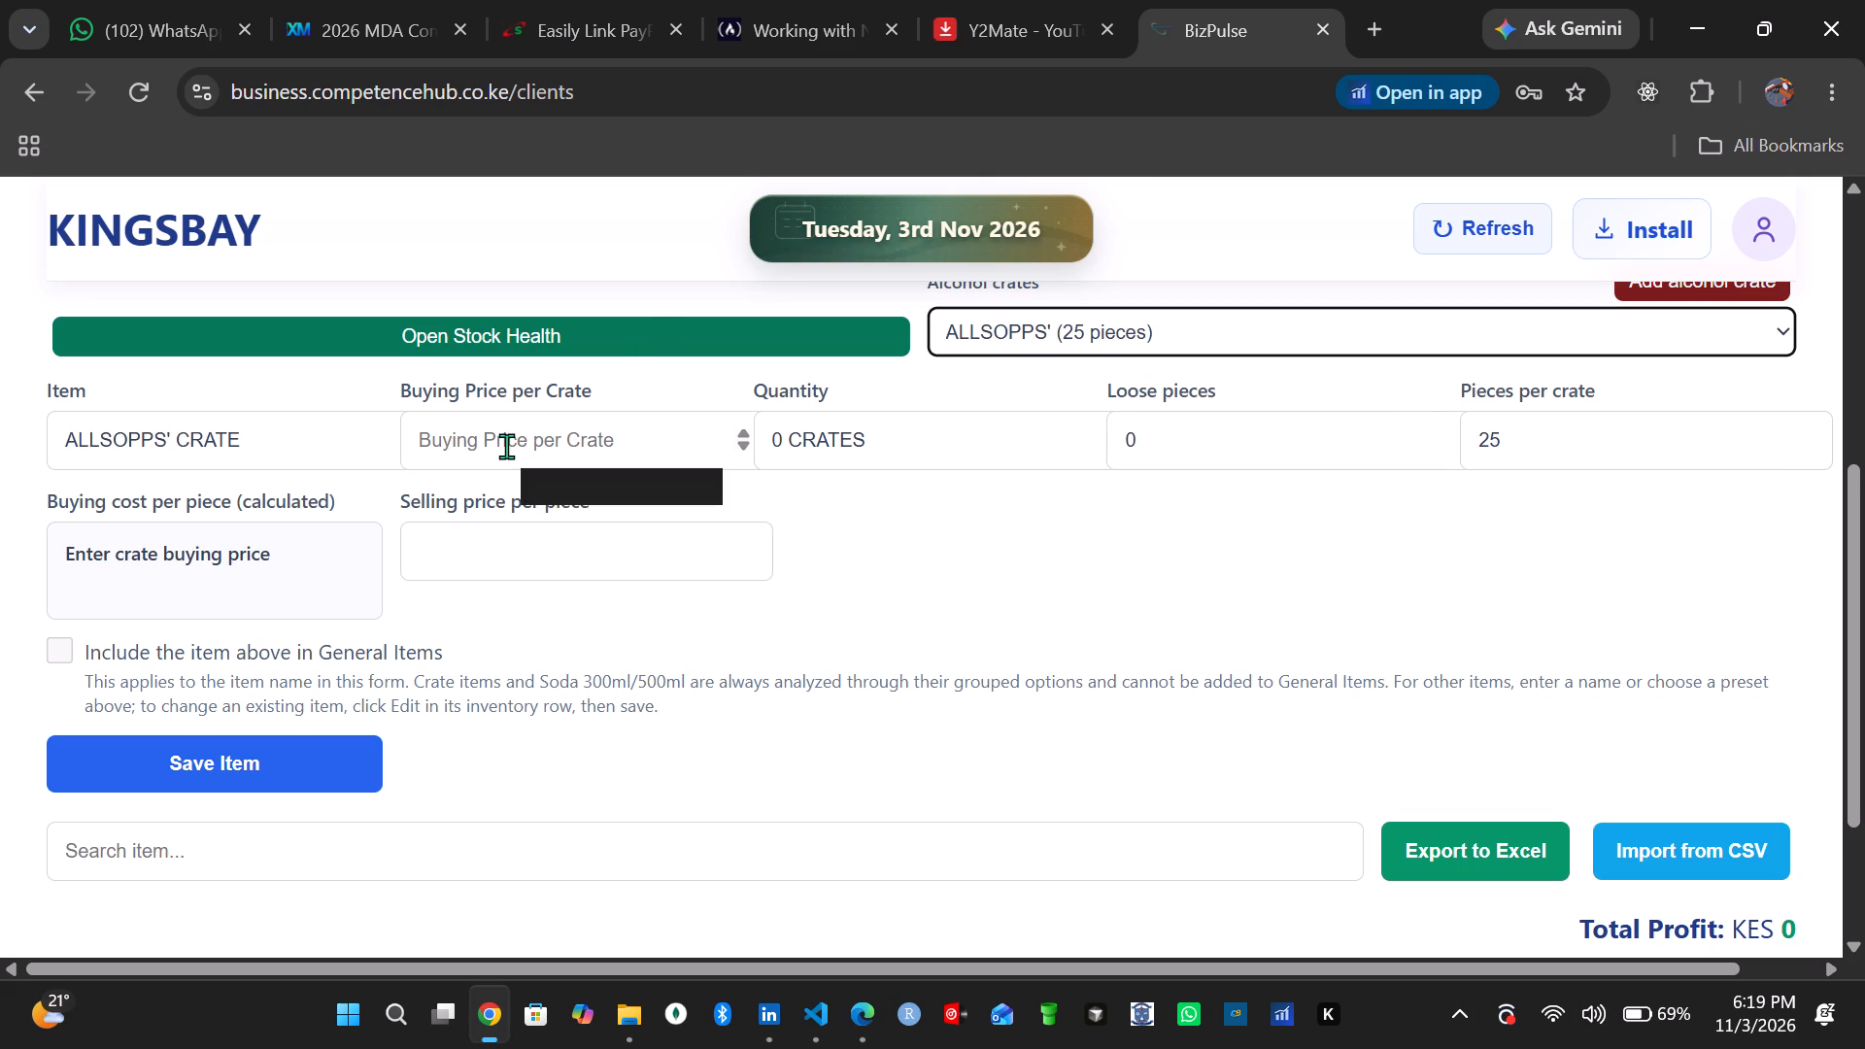
Choose the GUINNESS (25 pieces) alcohol crate preset for the inventory item form.
left_click(1001, 326)
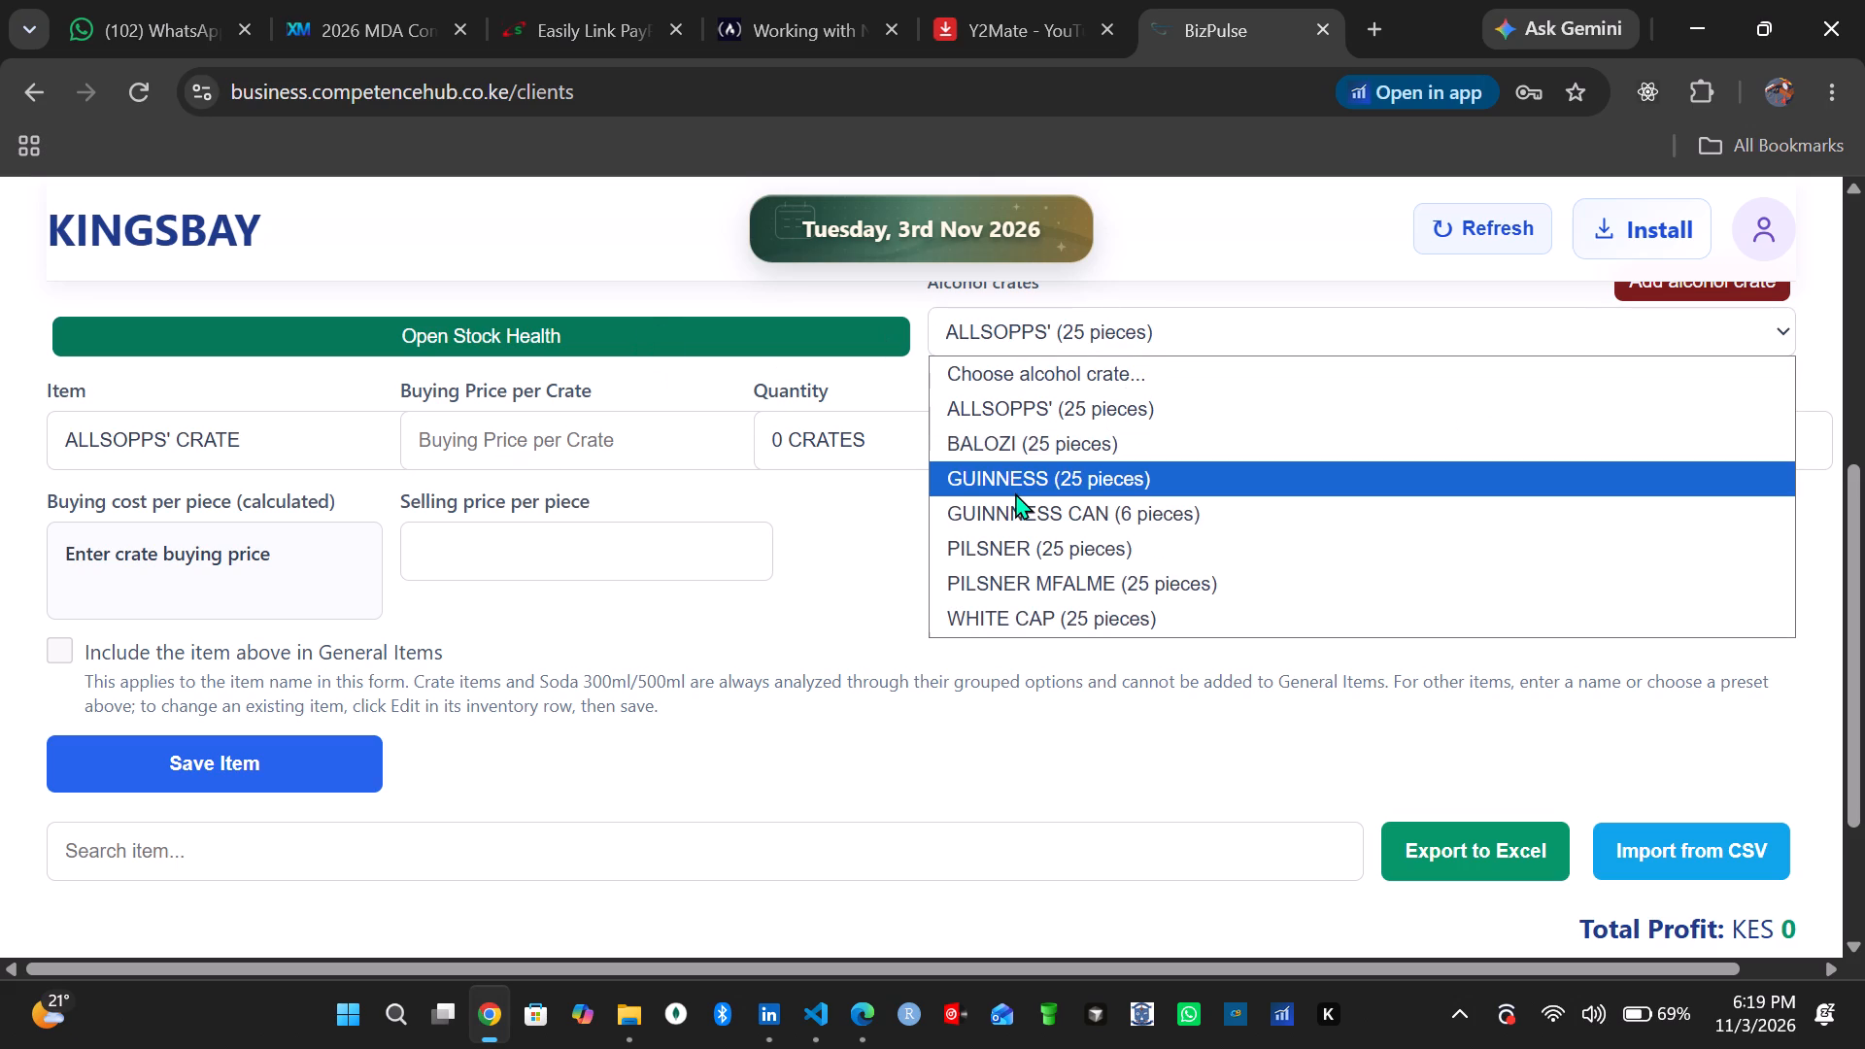
left_click(1015, 492)
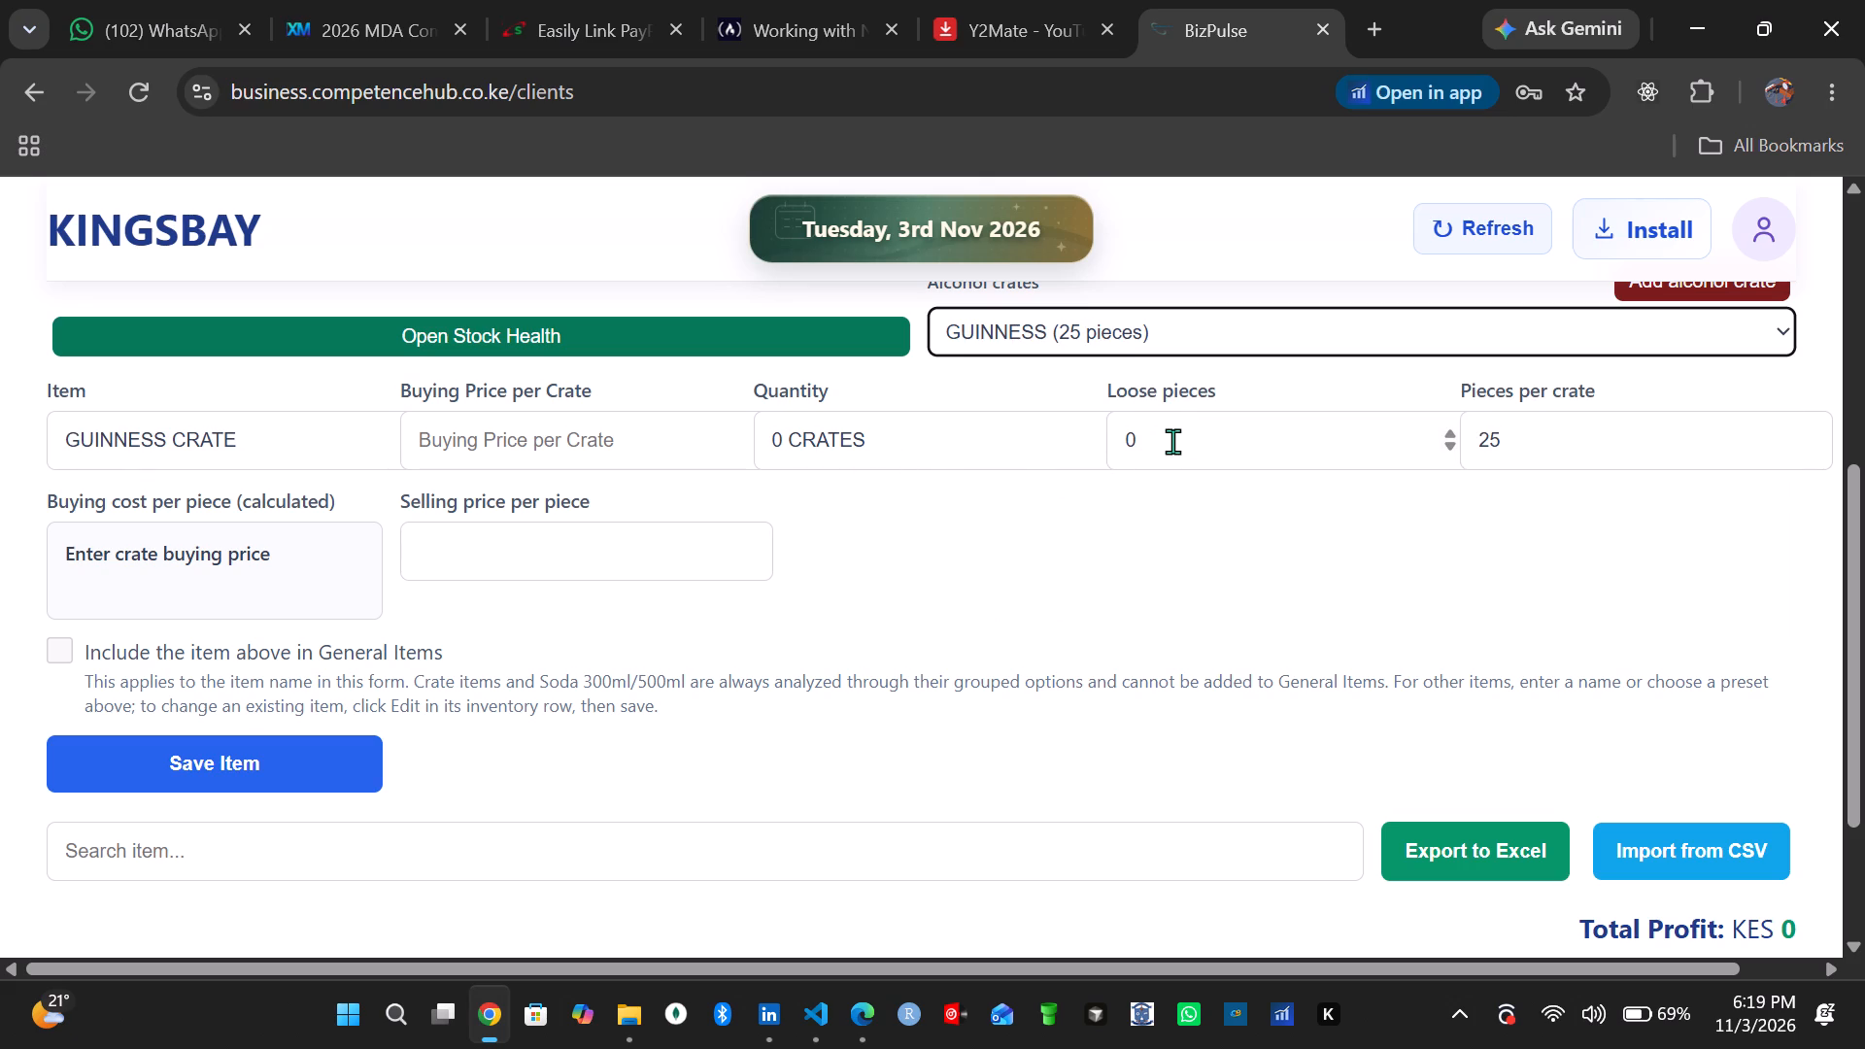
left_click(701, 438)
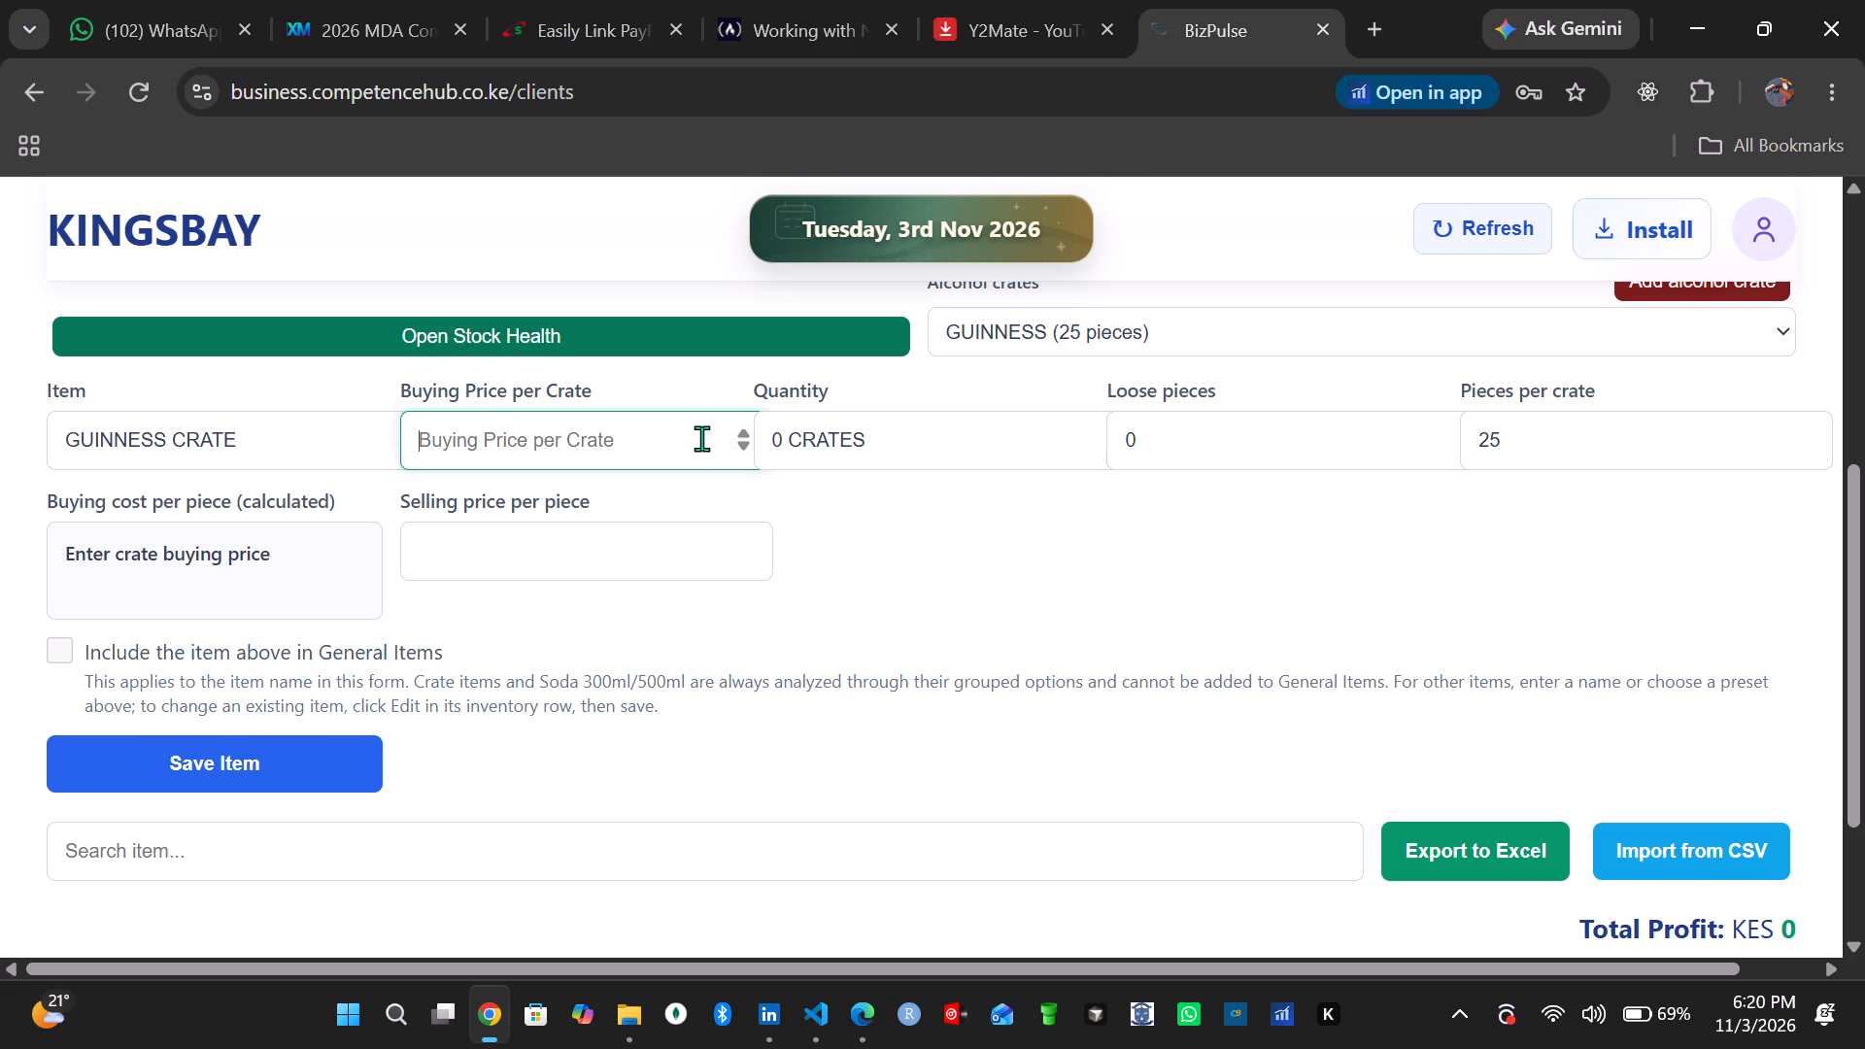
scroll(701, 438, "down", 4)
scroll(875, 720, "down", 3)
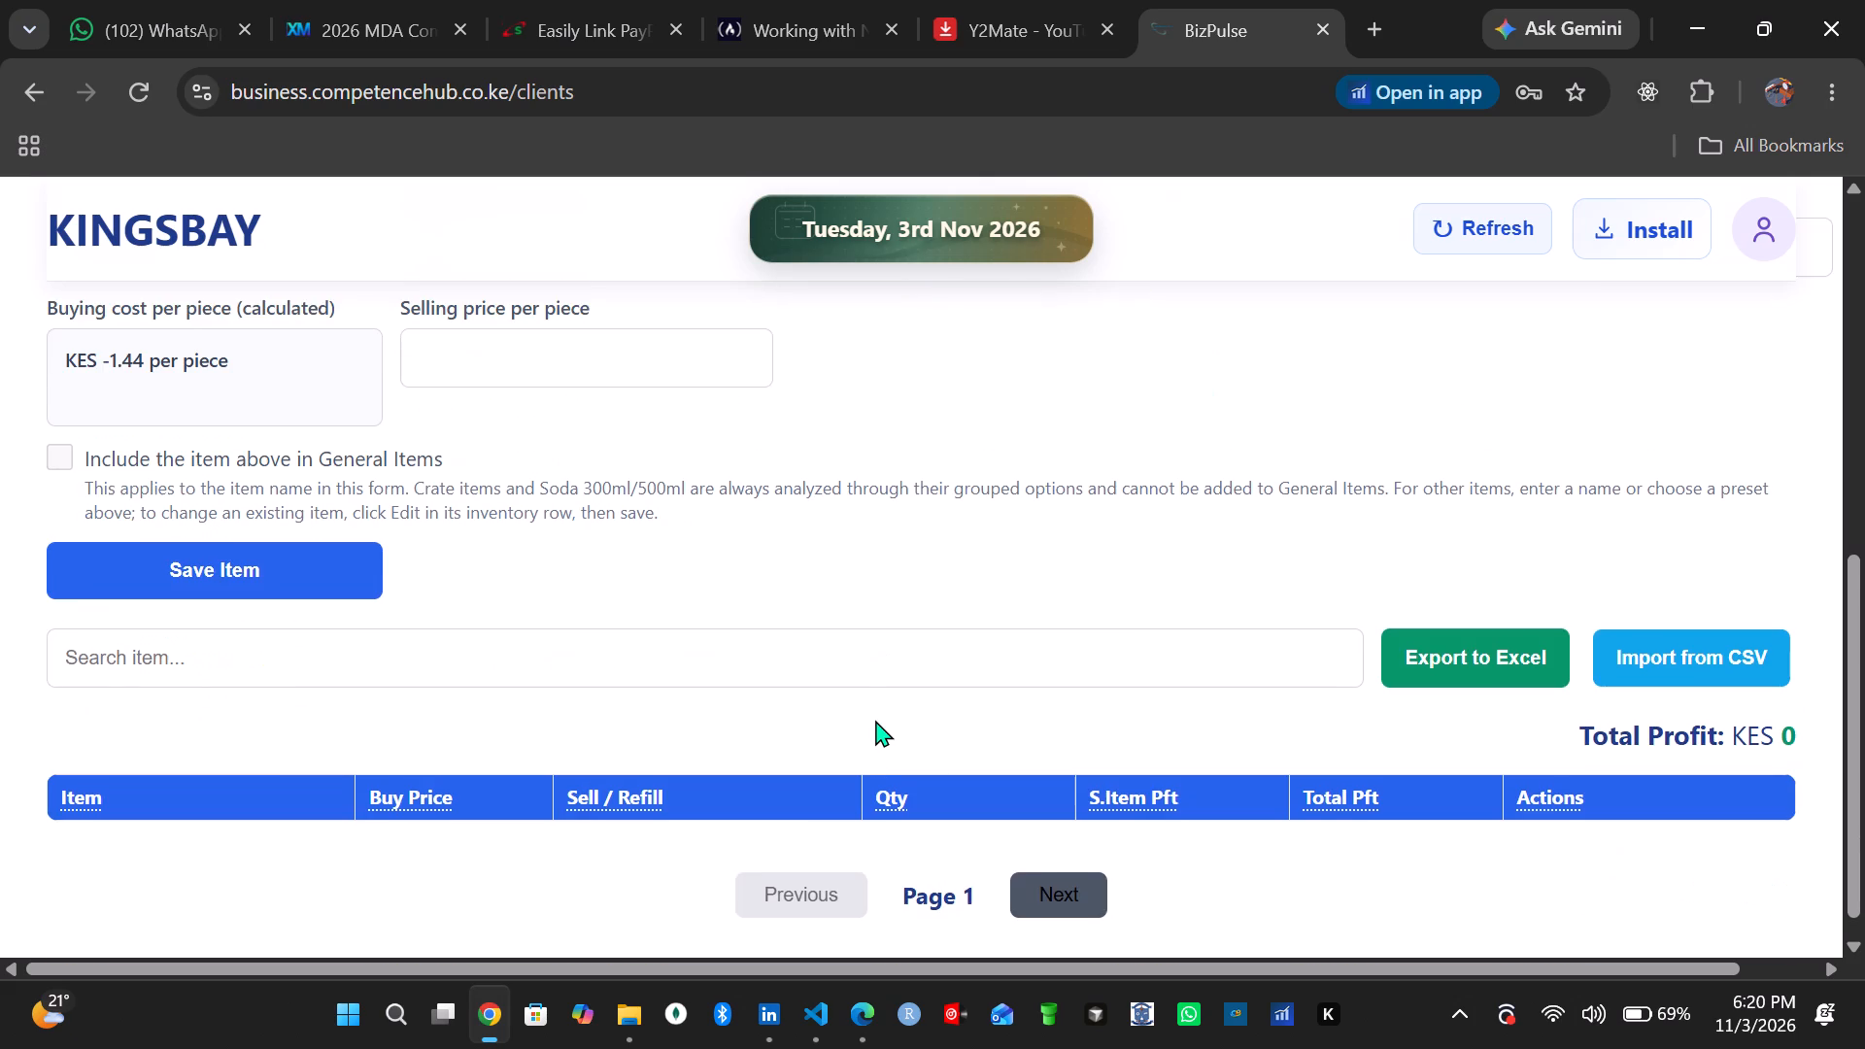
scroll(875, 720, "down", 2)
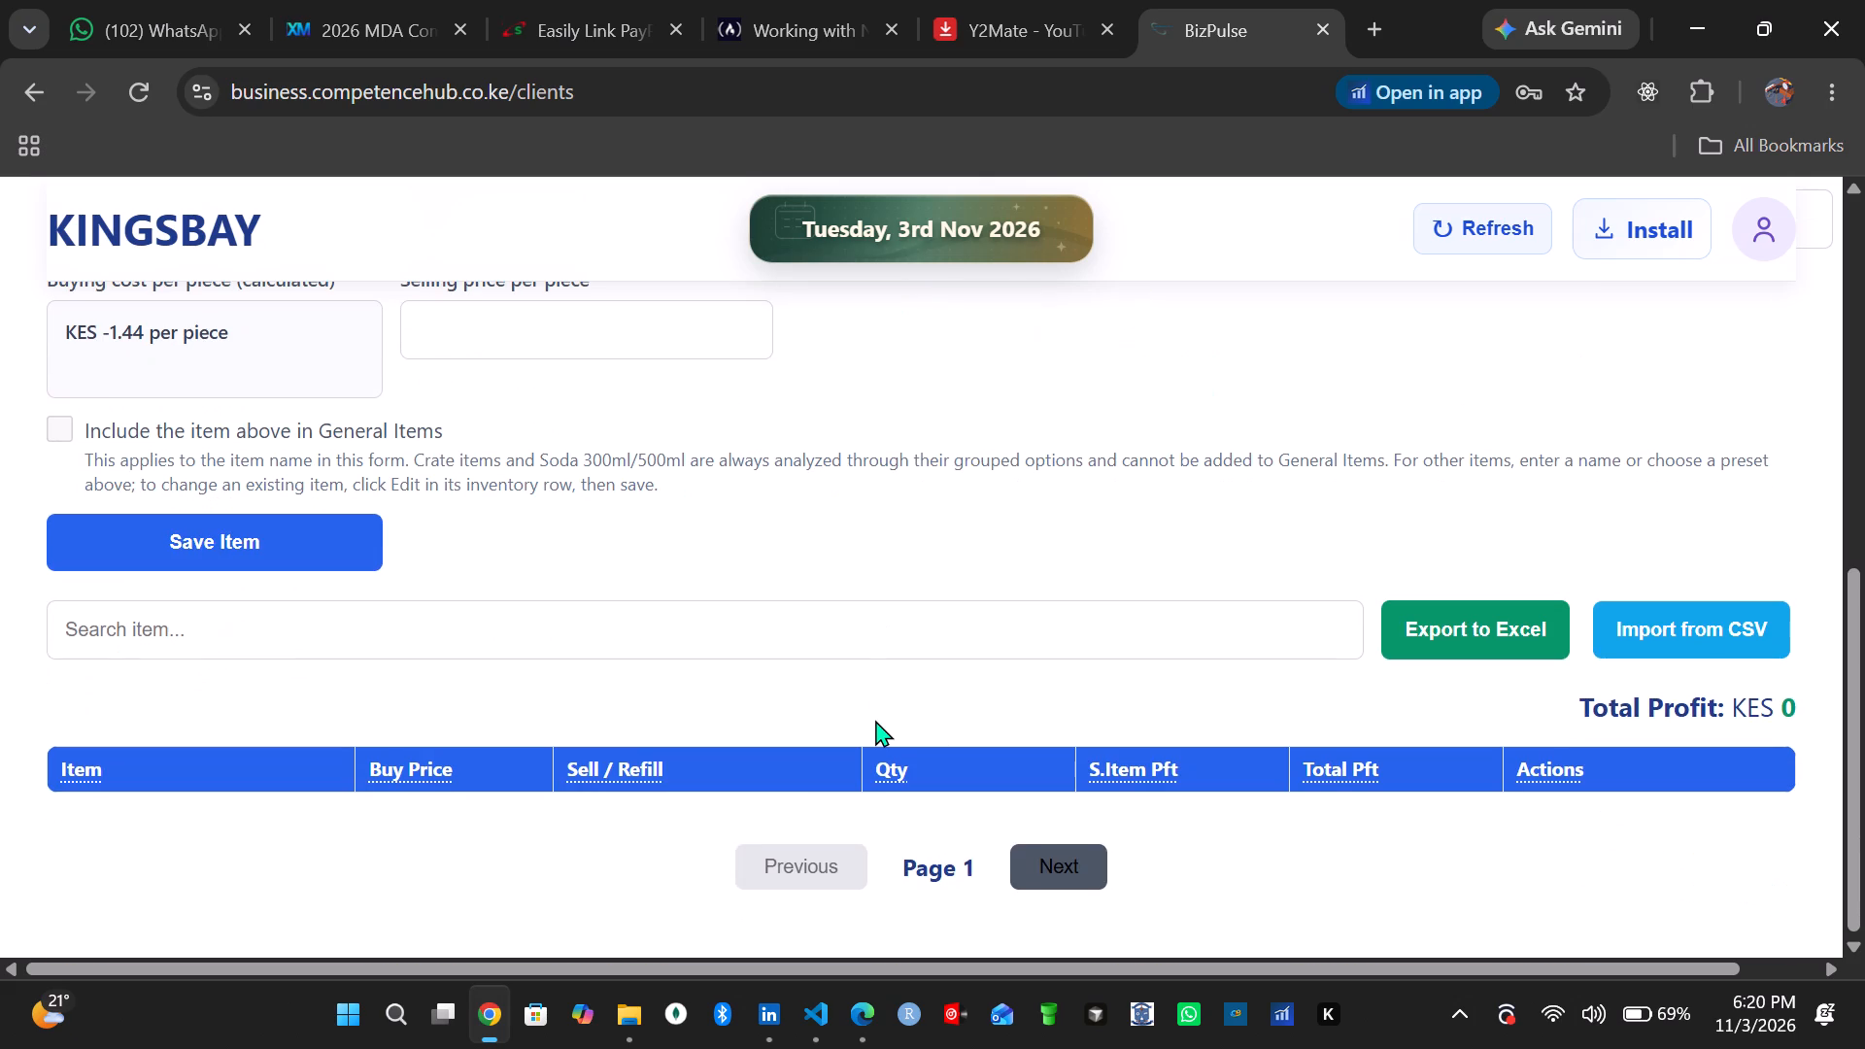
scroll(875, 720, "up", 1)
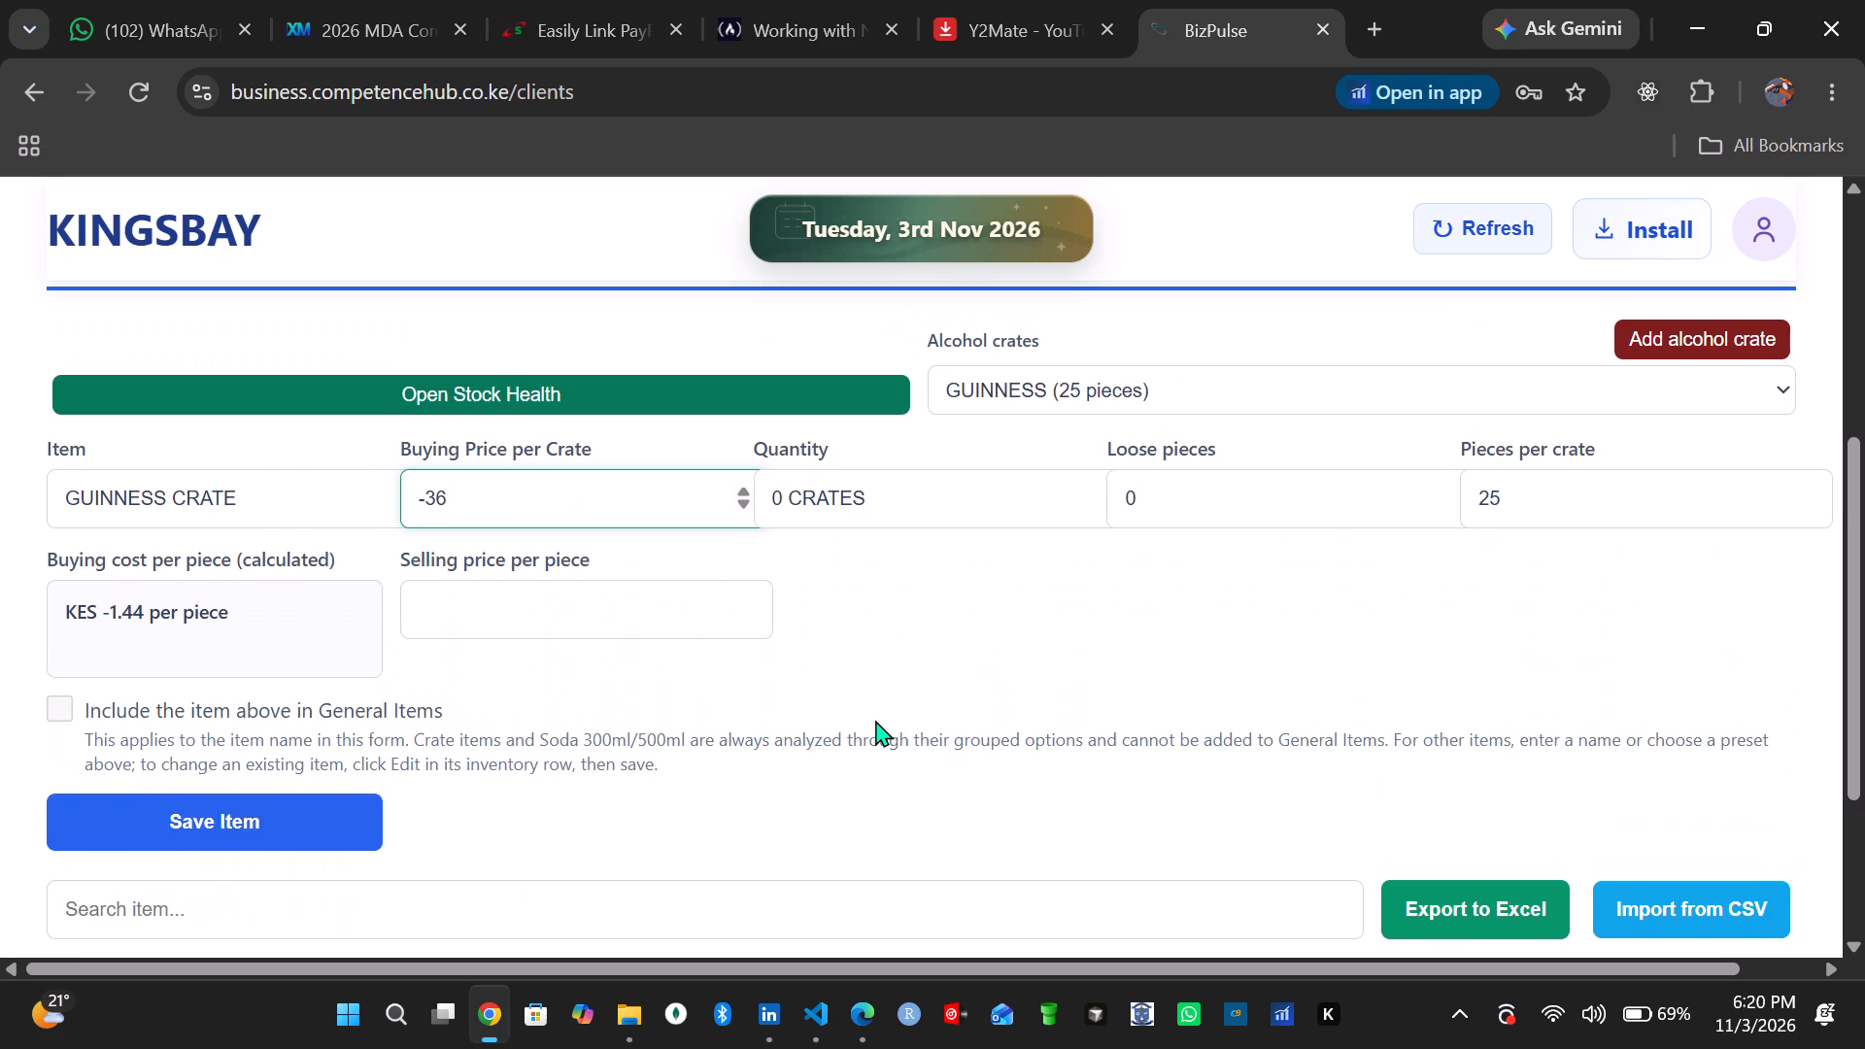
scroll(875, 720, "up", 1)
Clear the buying price per crate of the GUINNESS CRATE item, leaving the field ready for entry.
left_click(508, 502)
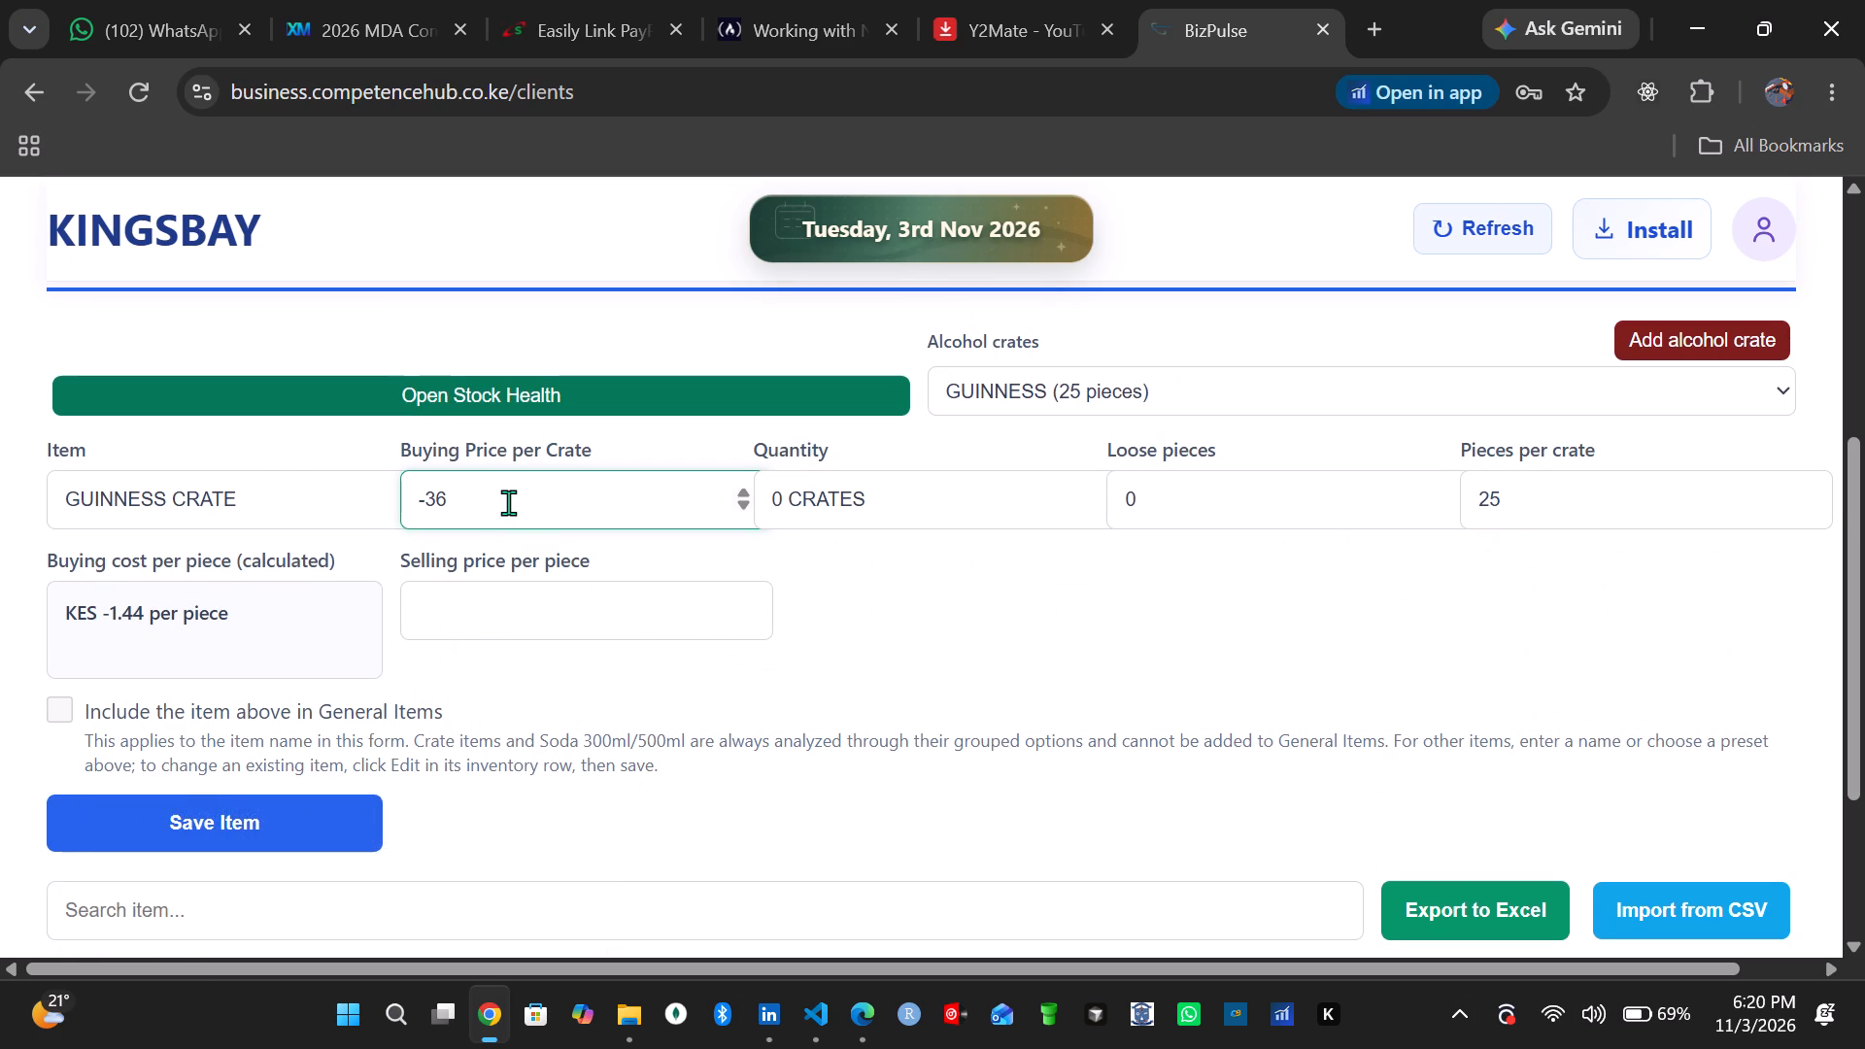
key("BackSpace")
key("BackSpace")
key("BackSpace")
key("BackSpace")
key("BackSpace")
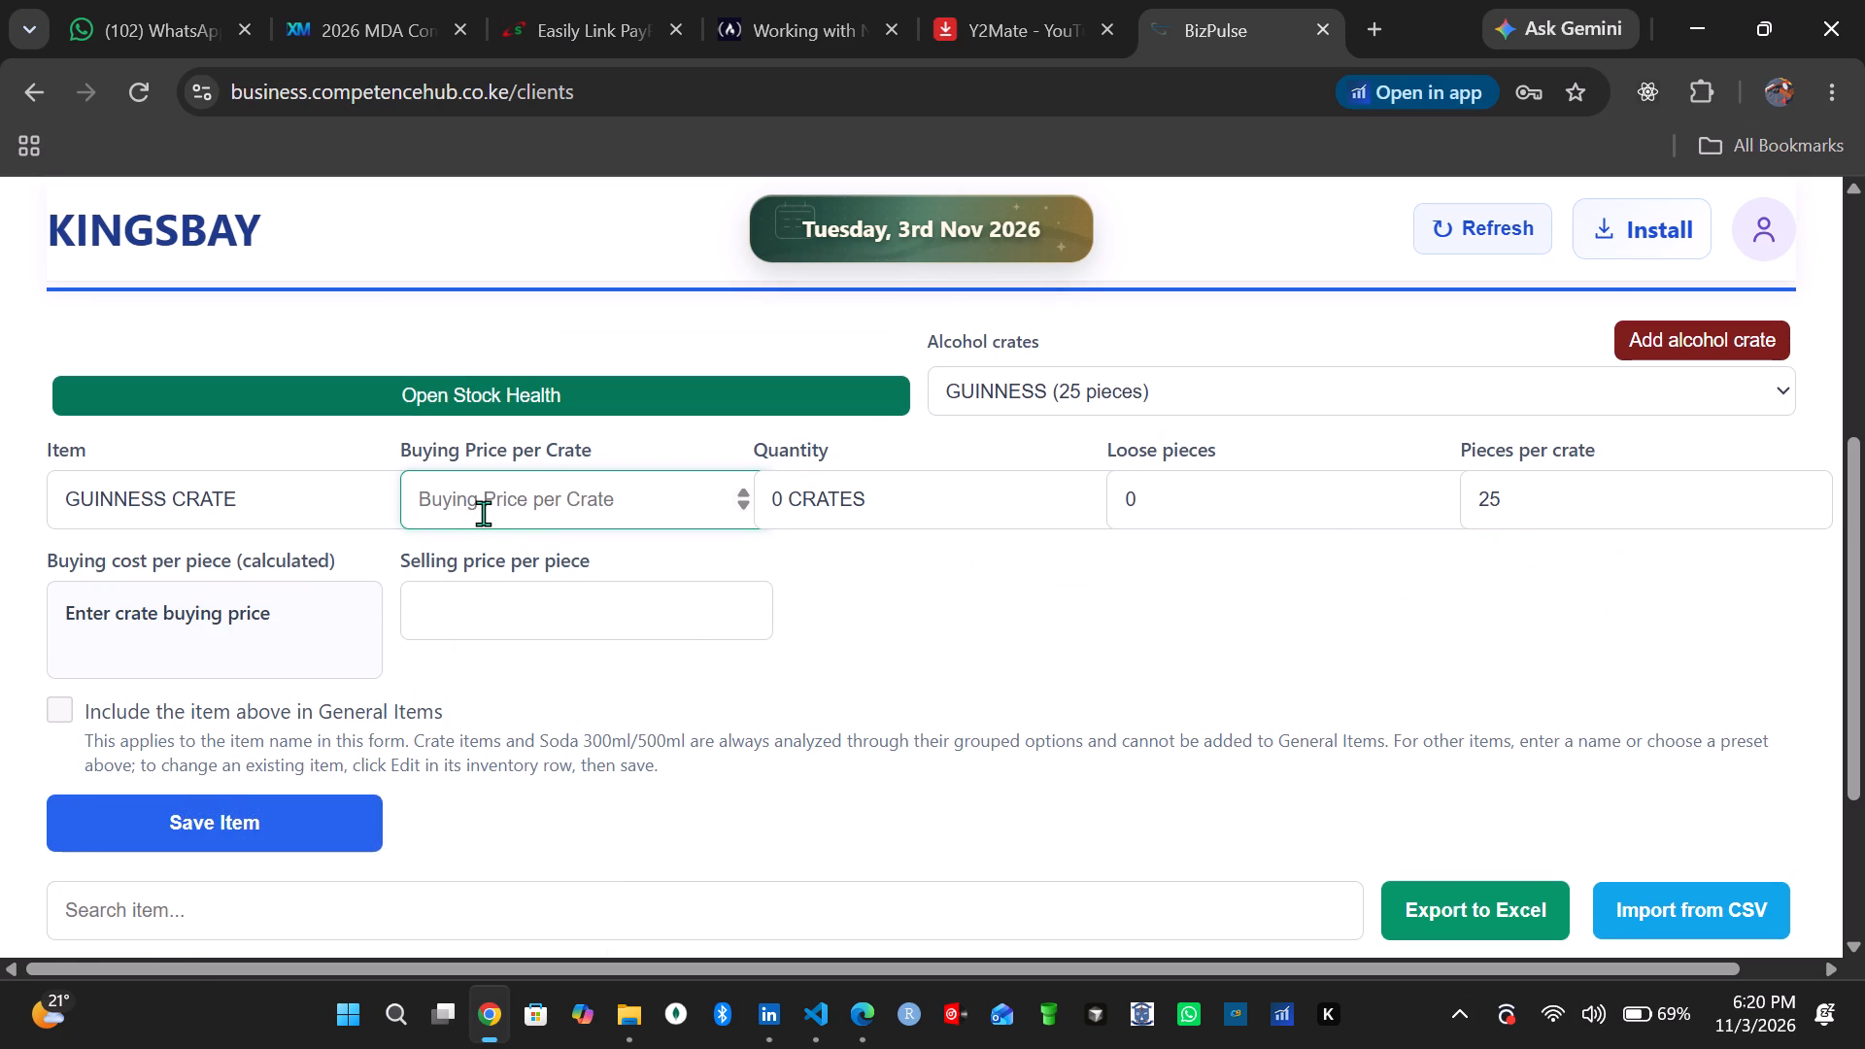
left_click(484, 509)
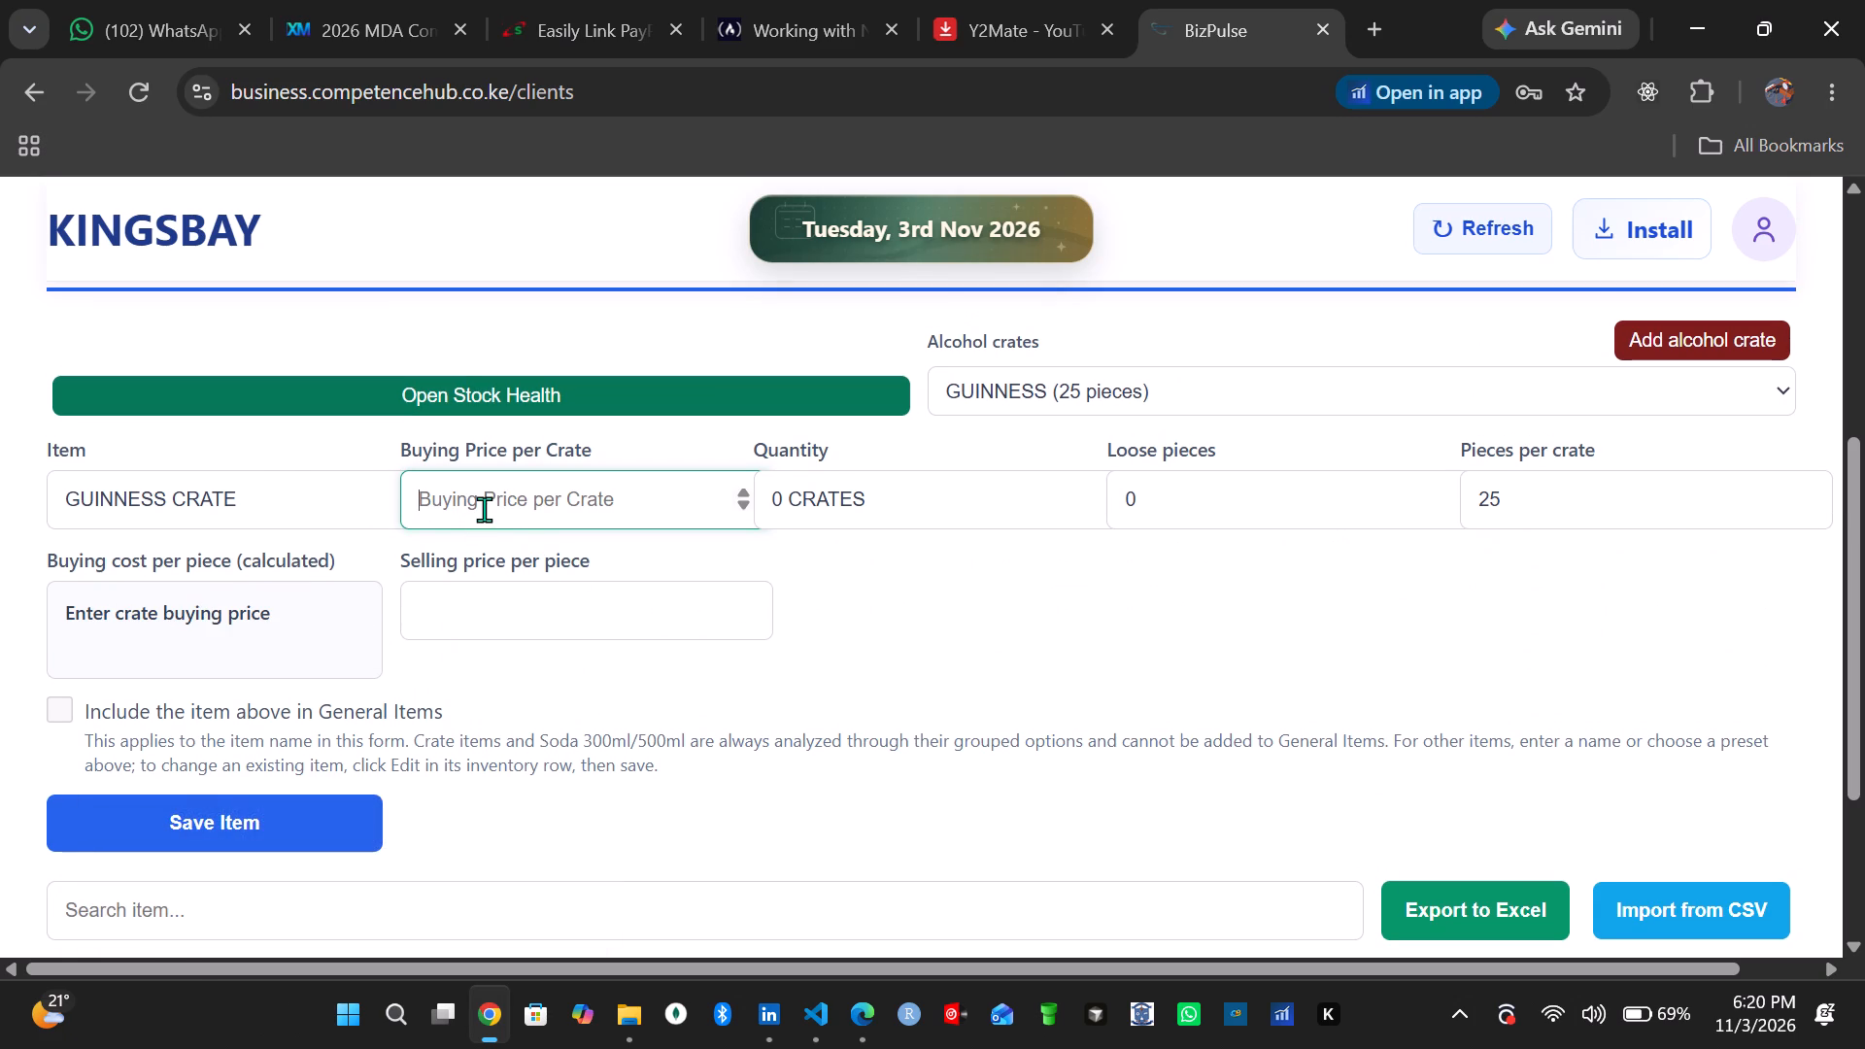
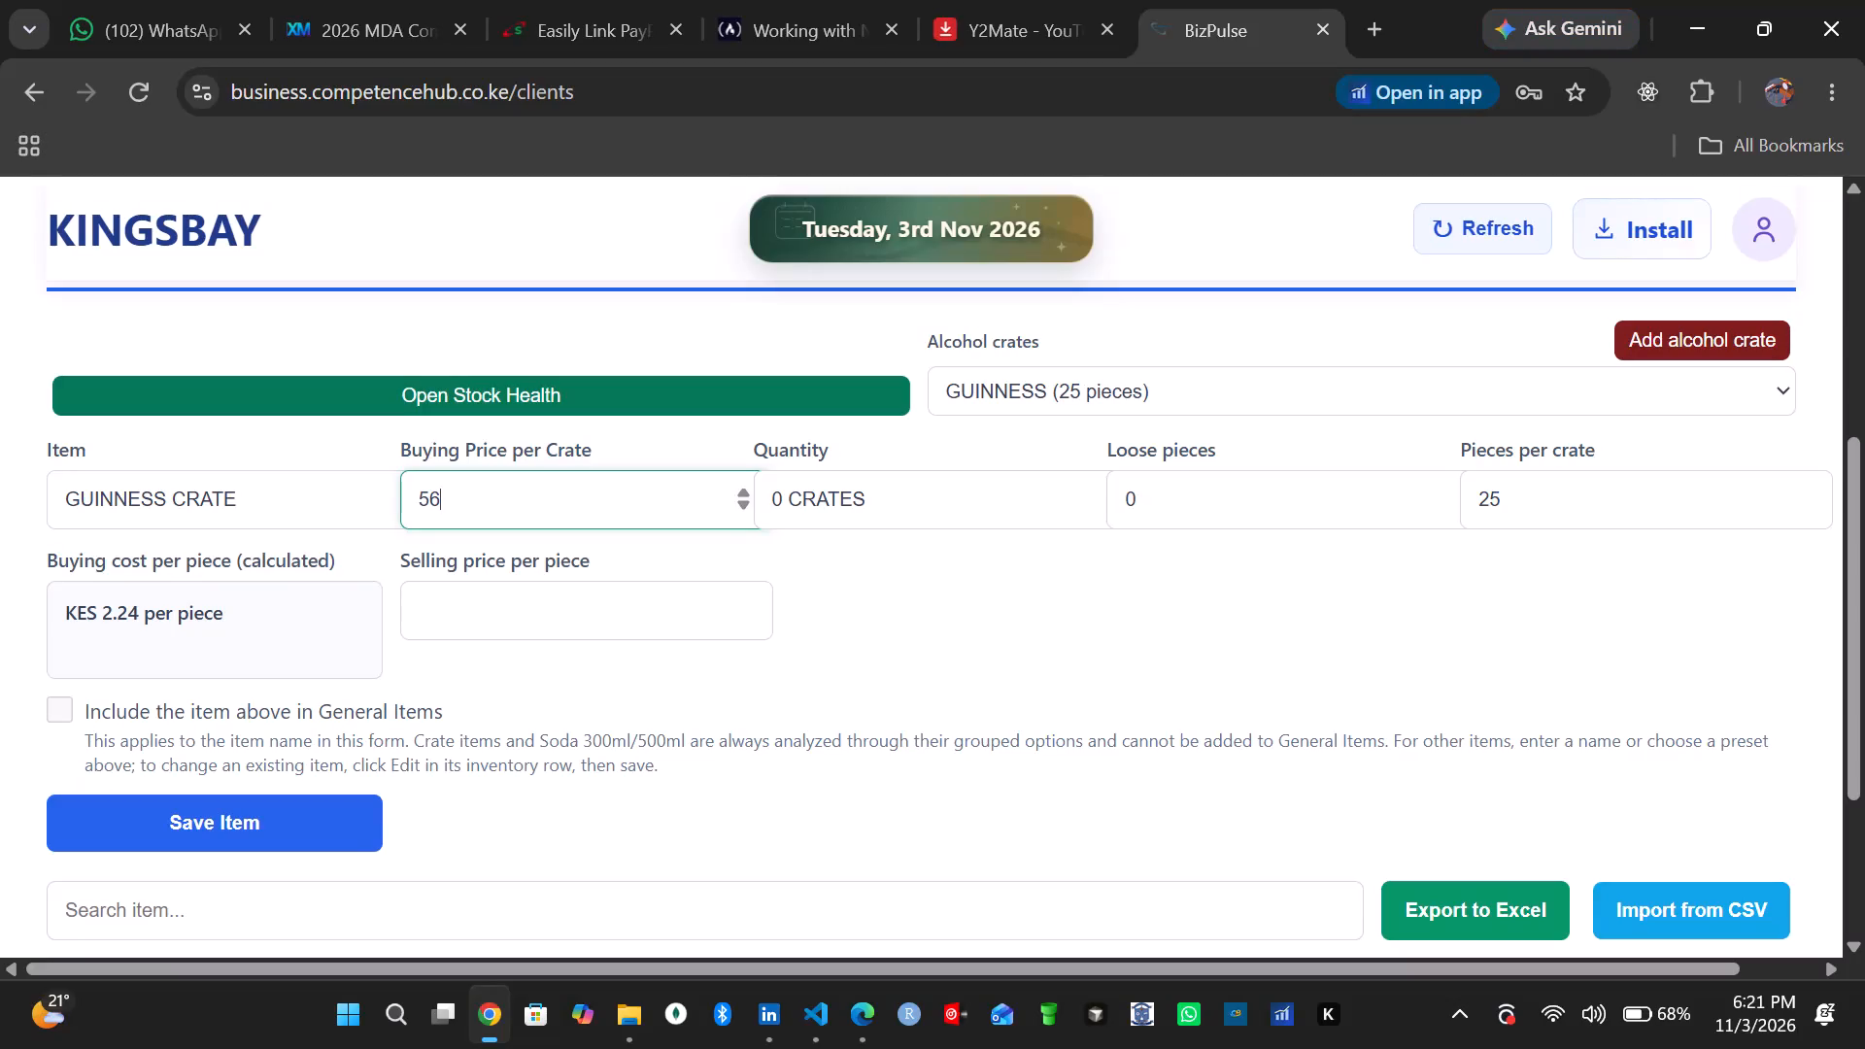
Set the GUINNESS CRATE item's buying price per crate to 5625 and its quantity to 1 crate.
type("25")
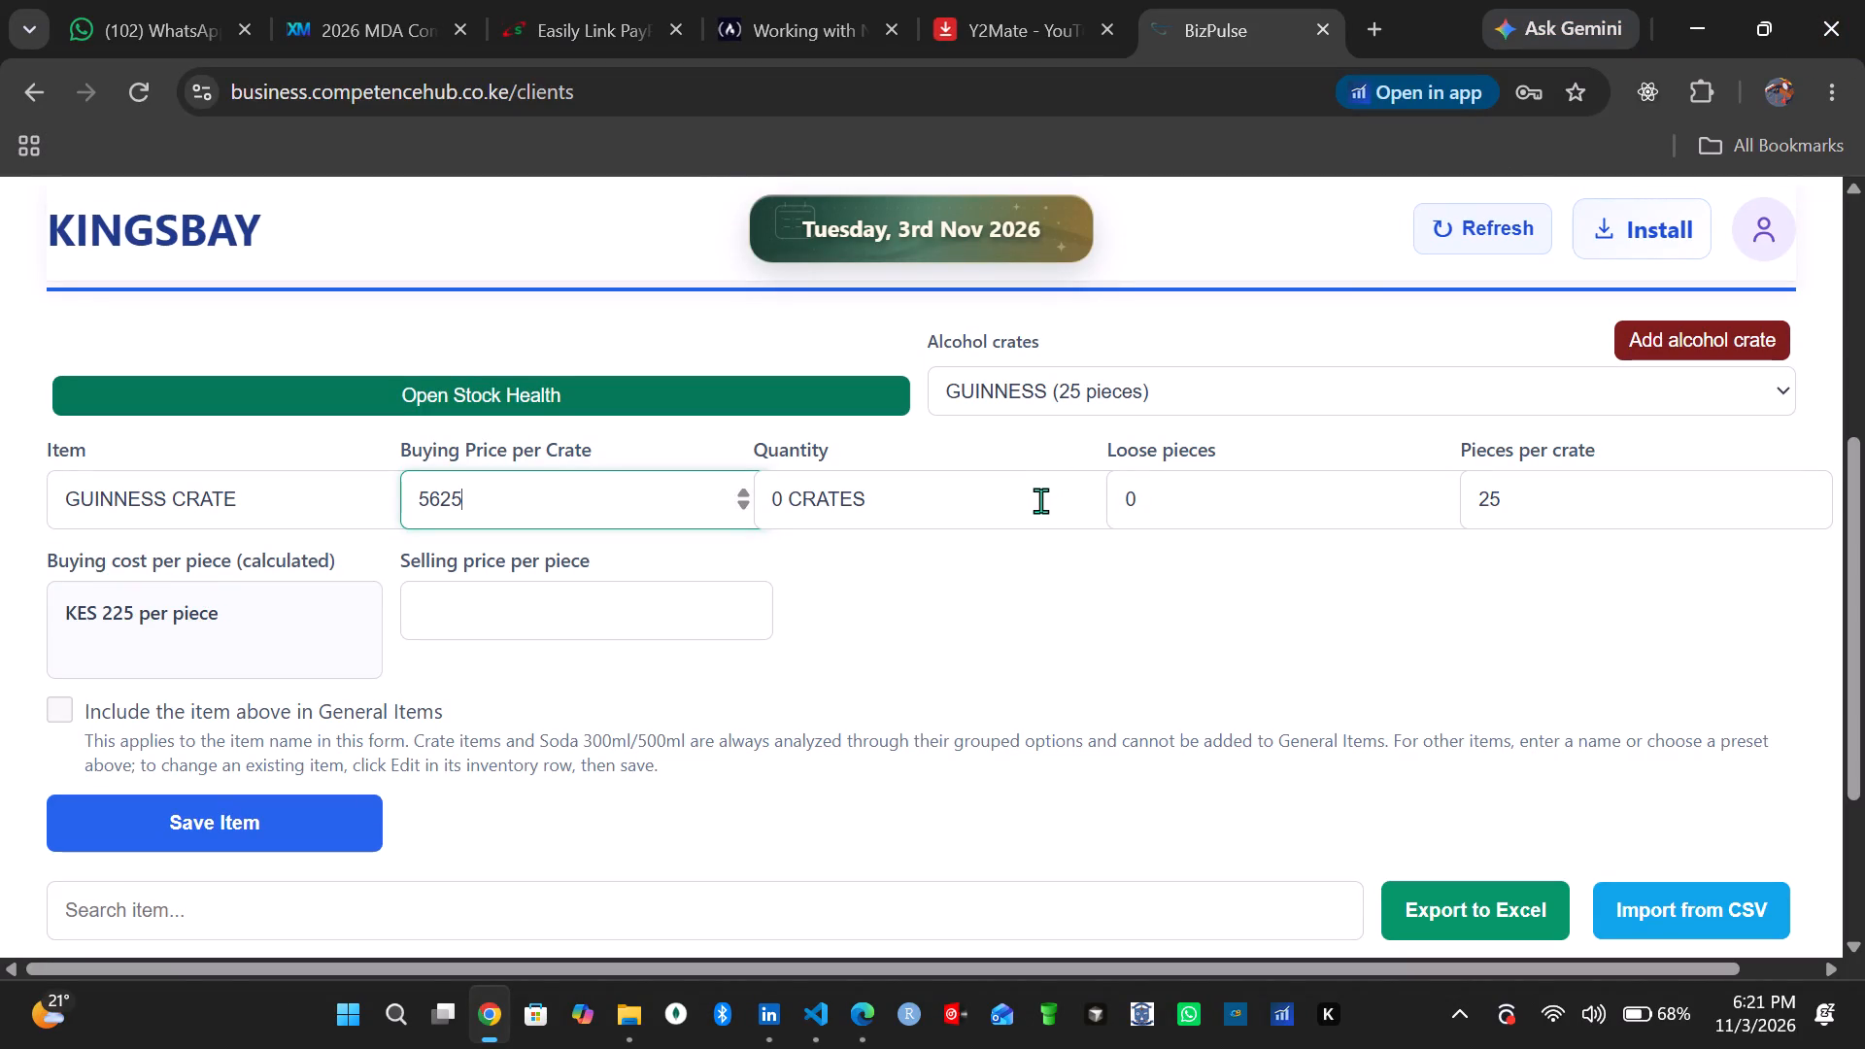
left_click(962, 505)
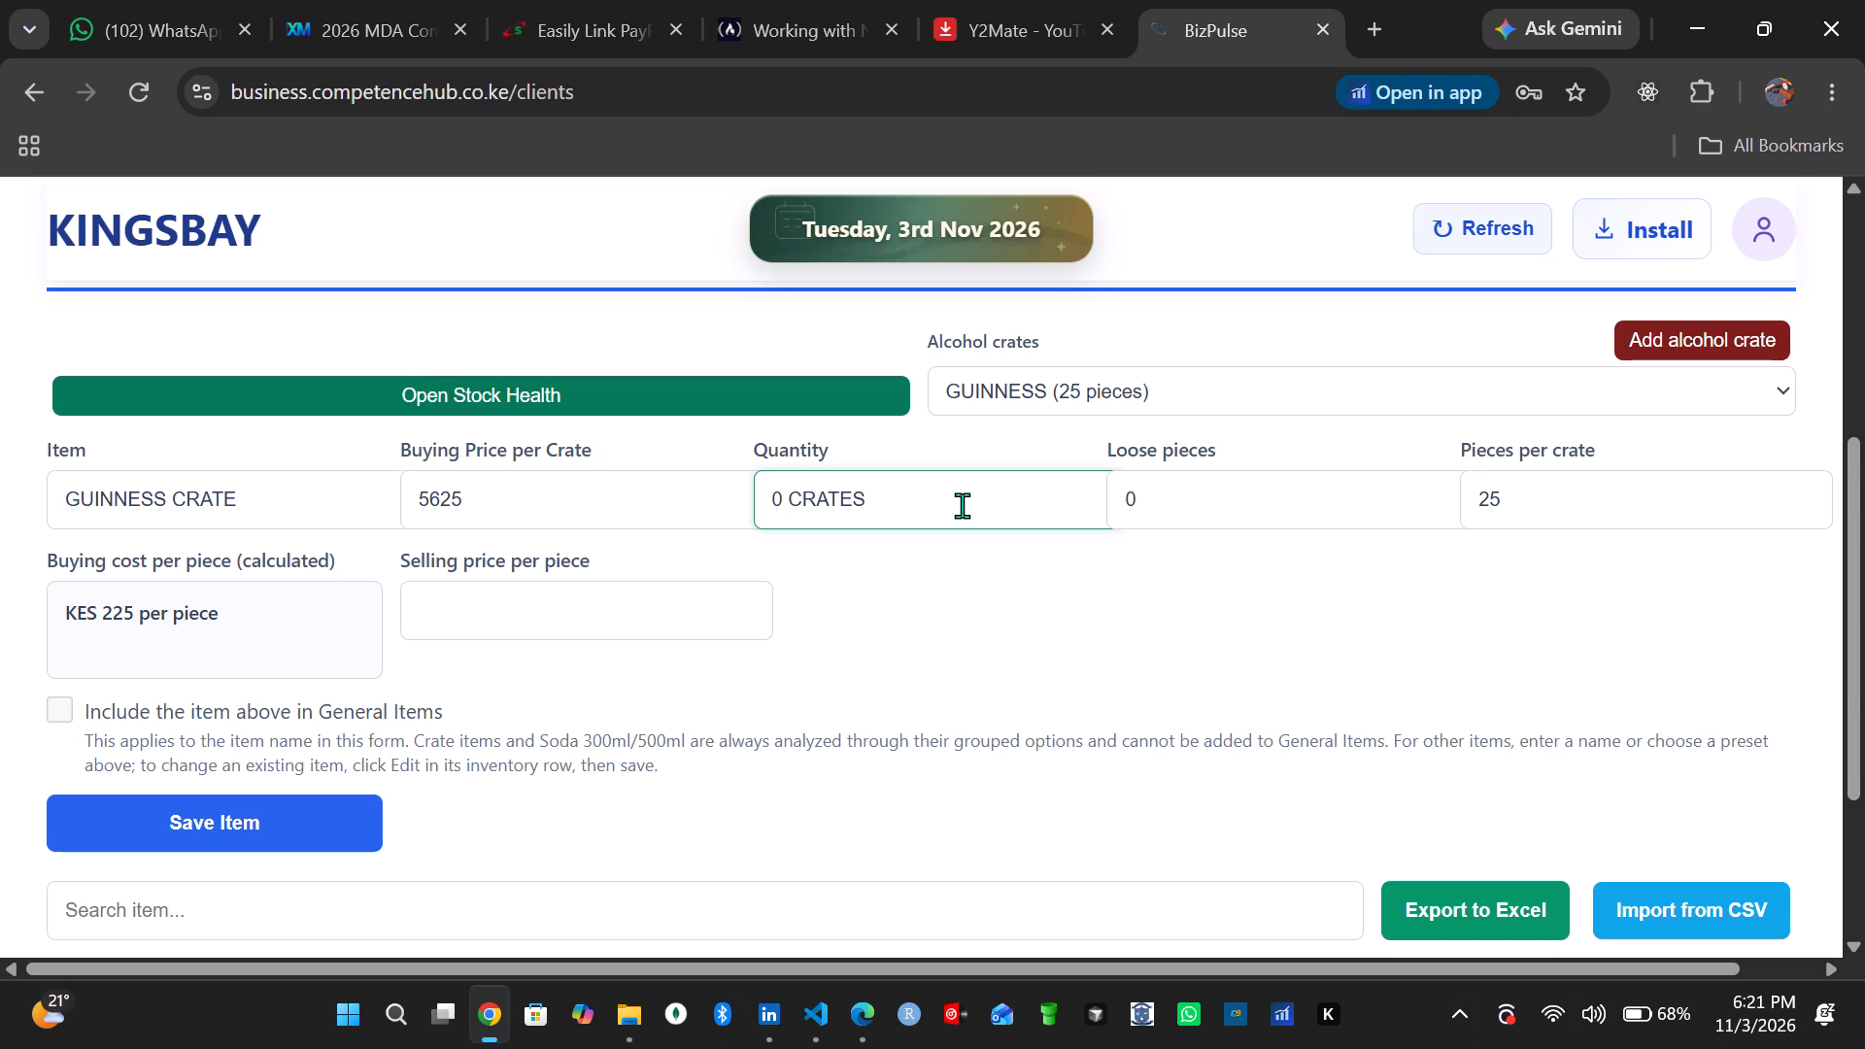
key("Left")
key("Left")
key("Left")
key("Left")
key("Left")
key("Left")
key("Left")
key("BackSpace")
key("1")
Set the GUINNESS CRATE item's selling price per piece to 250, keeping loose pieces at 0.
left_click(1277, 508)
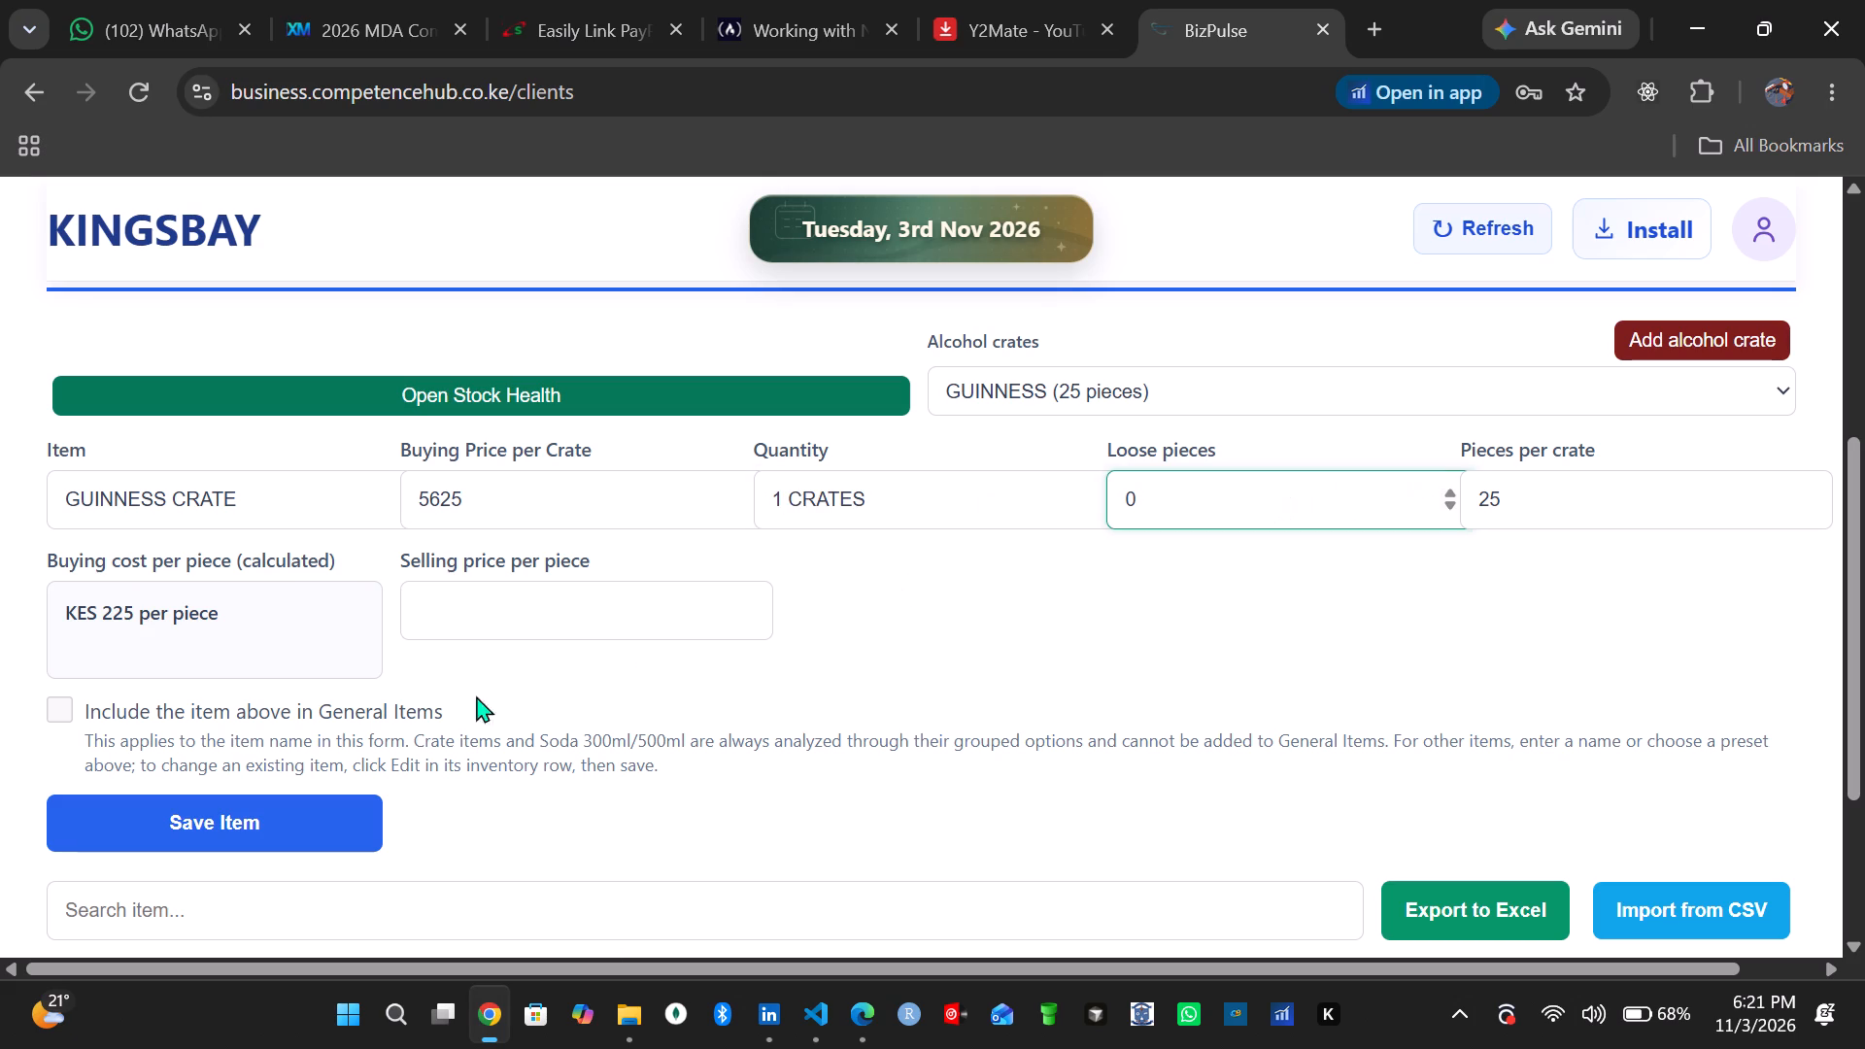
left_click(460, 599)
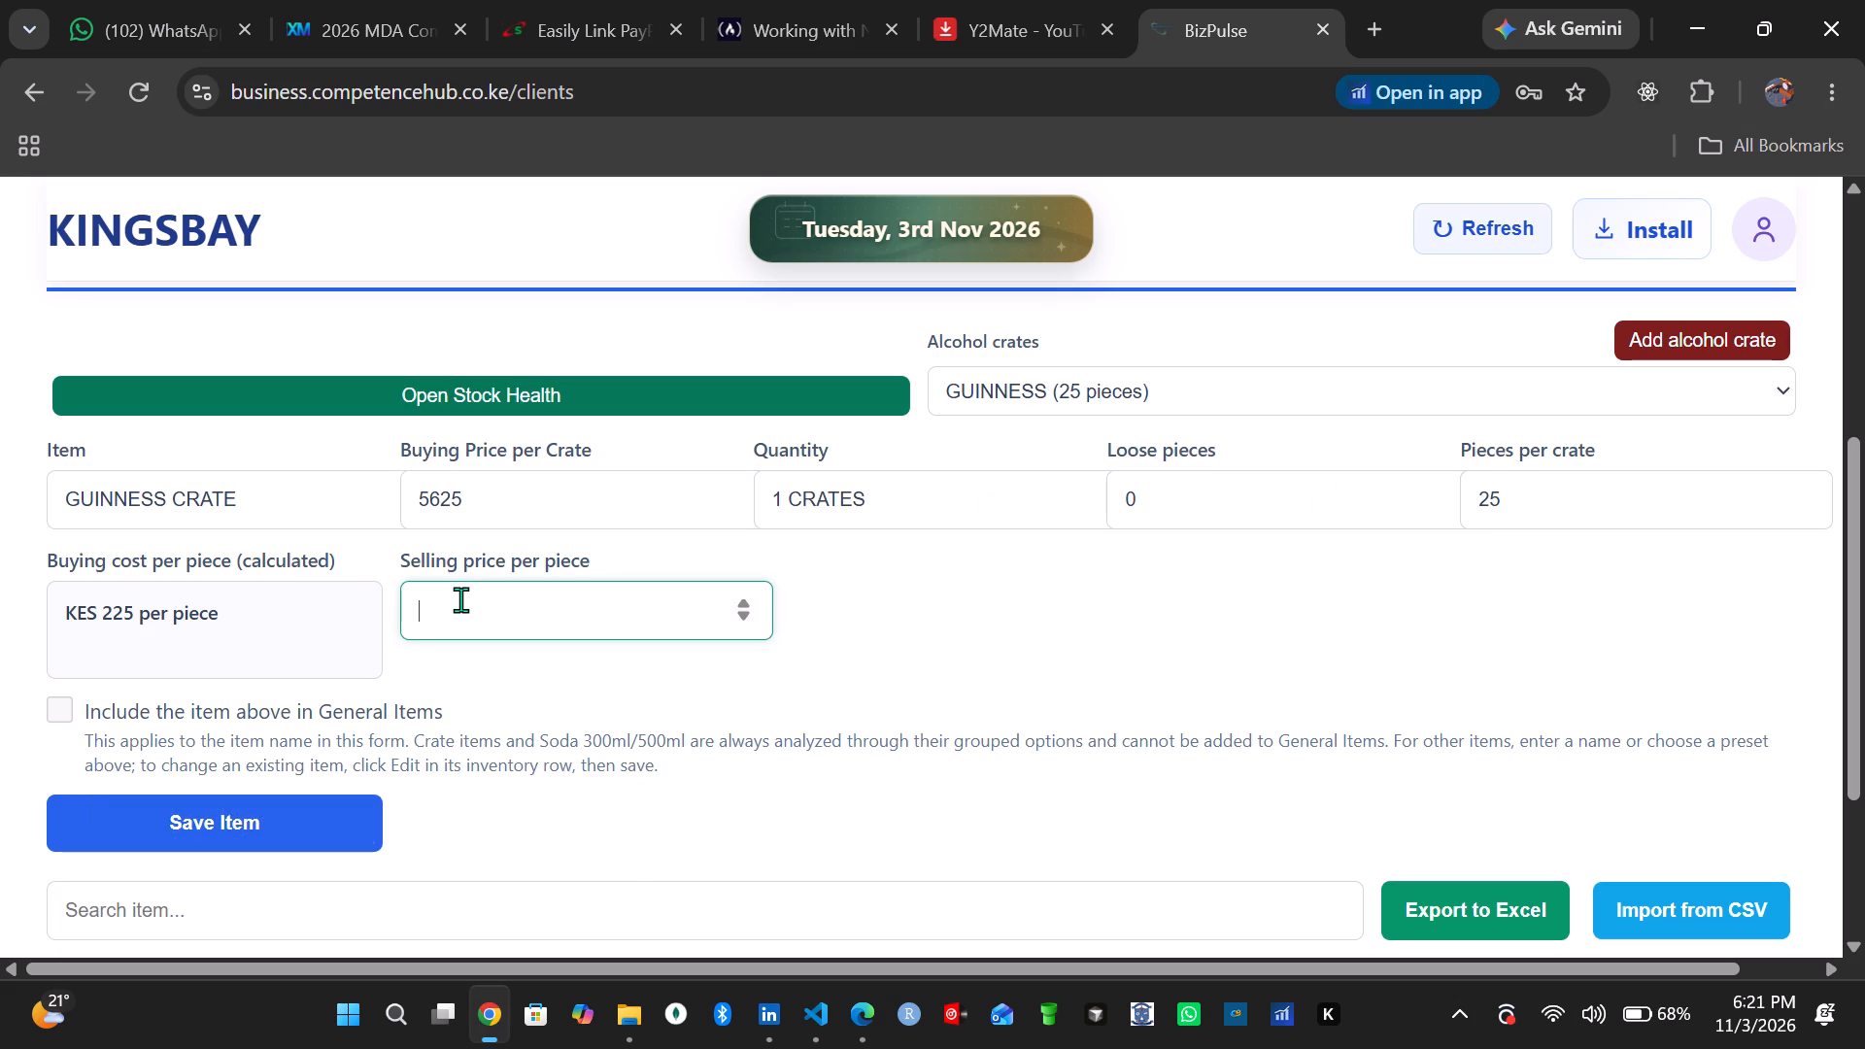
type("250")
left_click(965, 654)
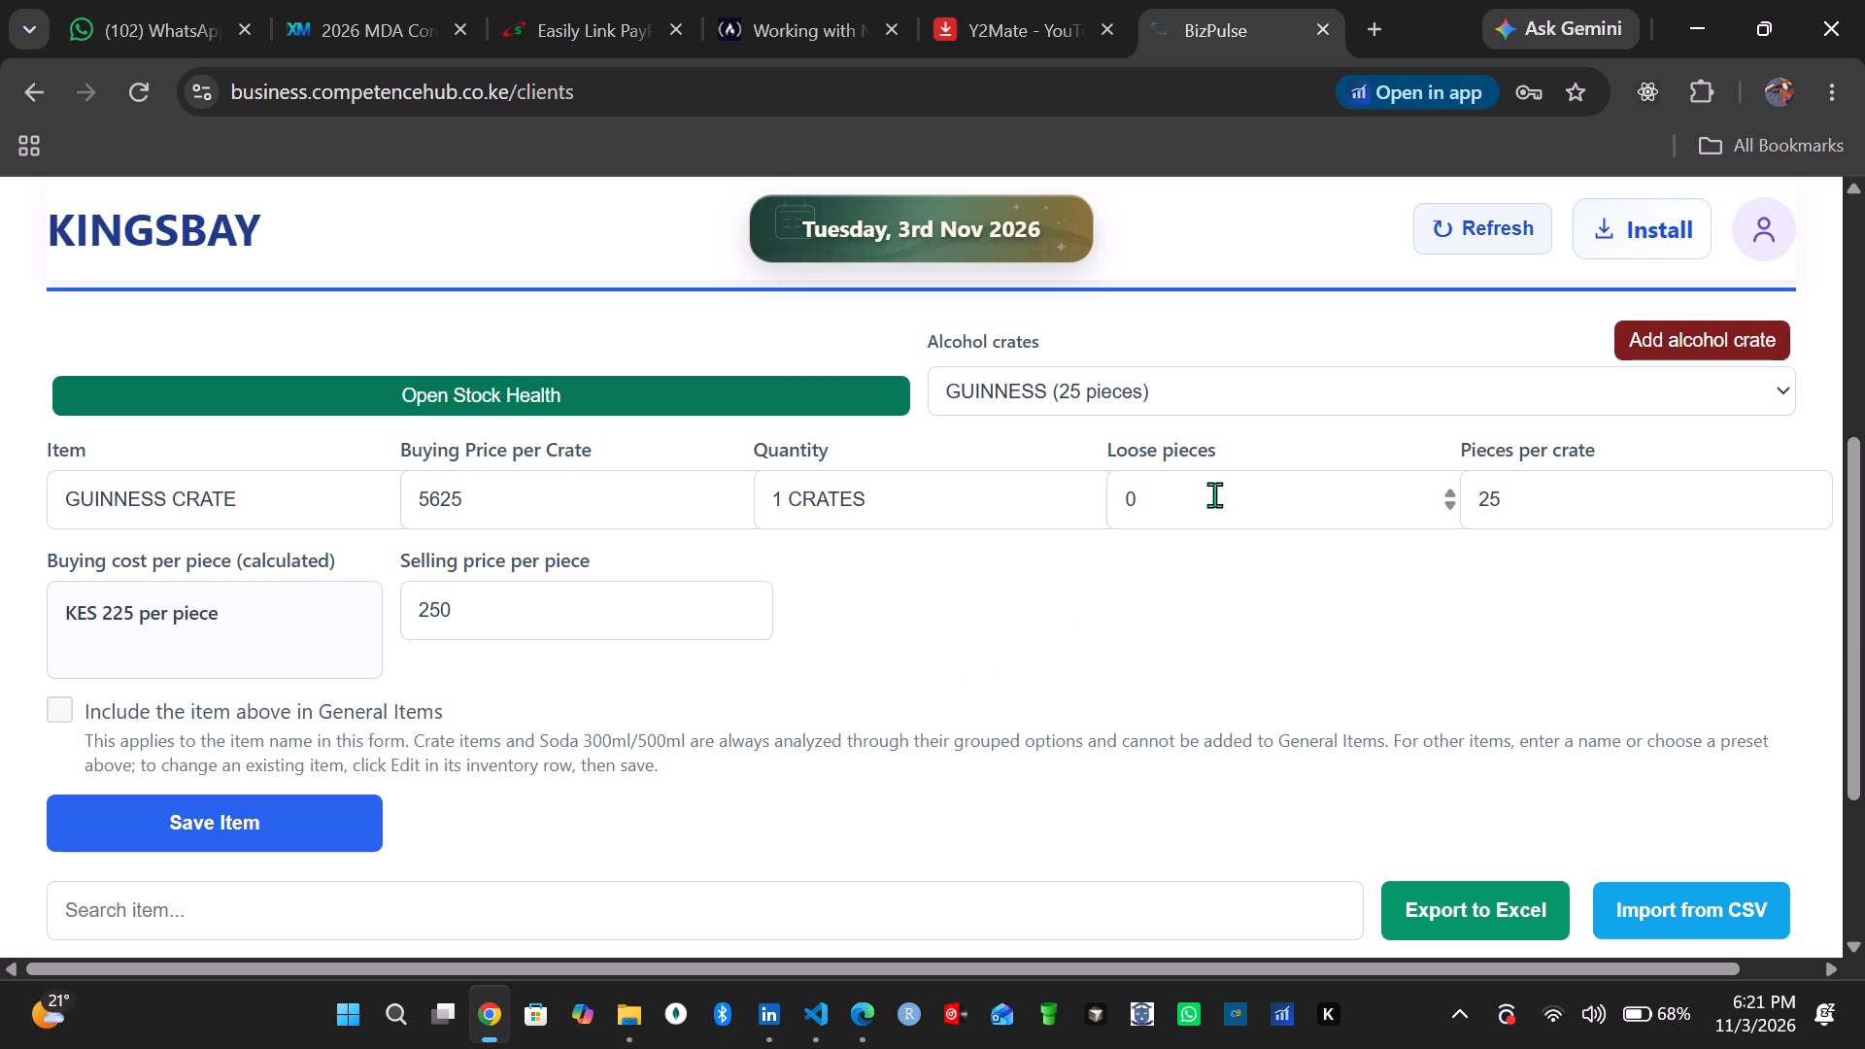
left_click(1226, 504)
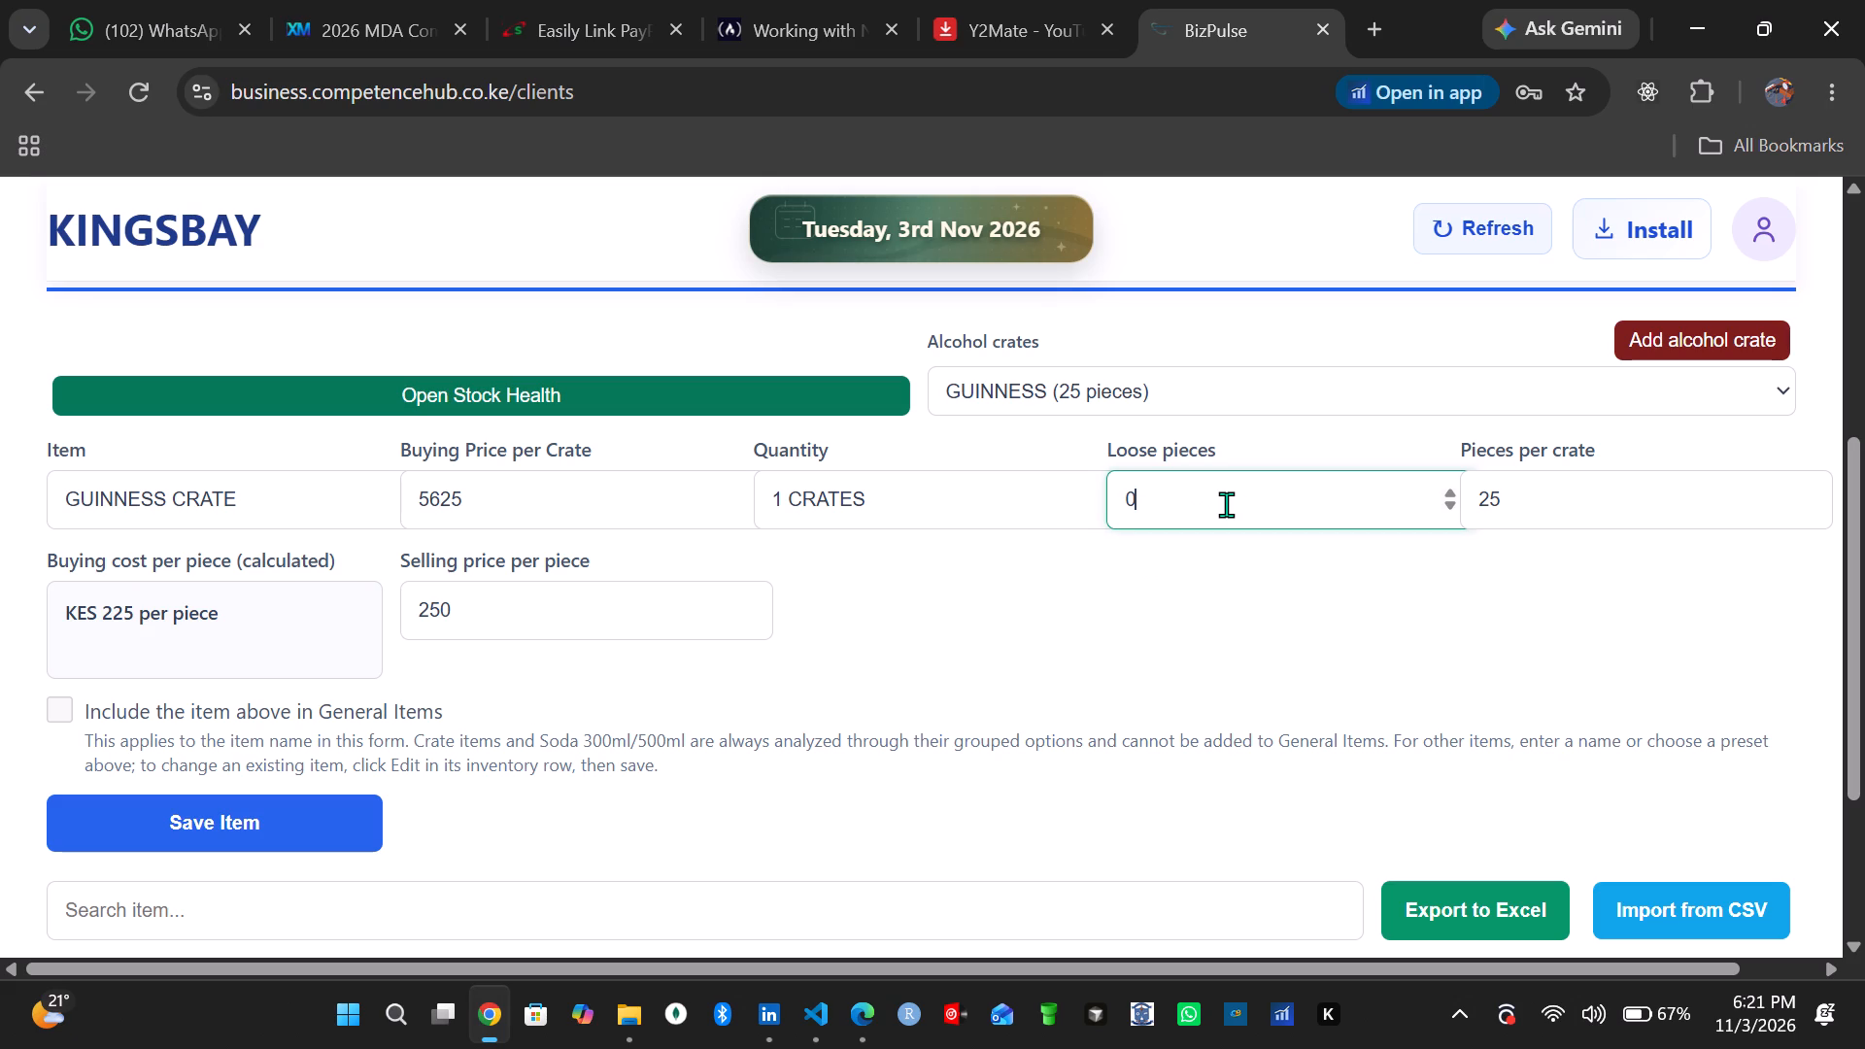
left_click(1272, 607)
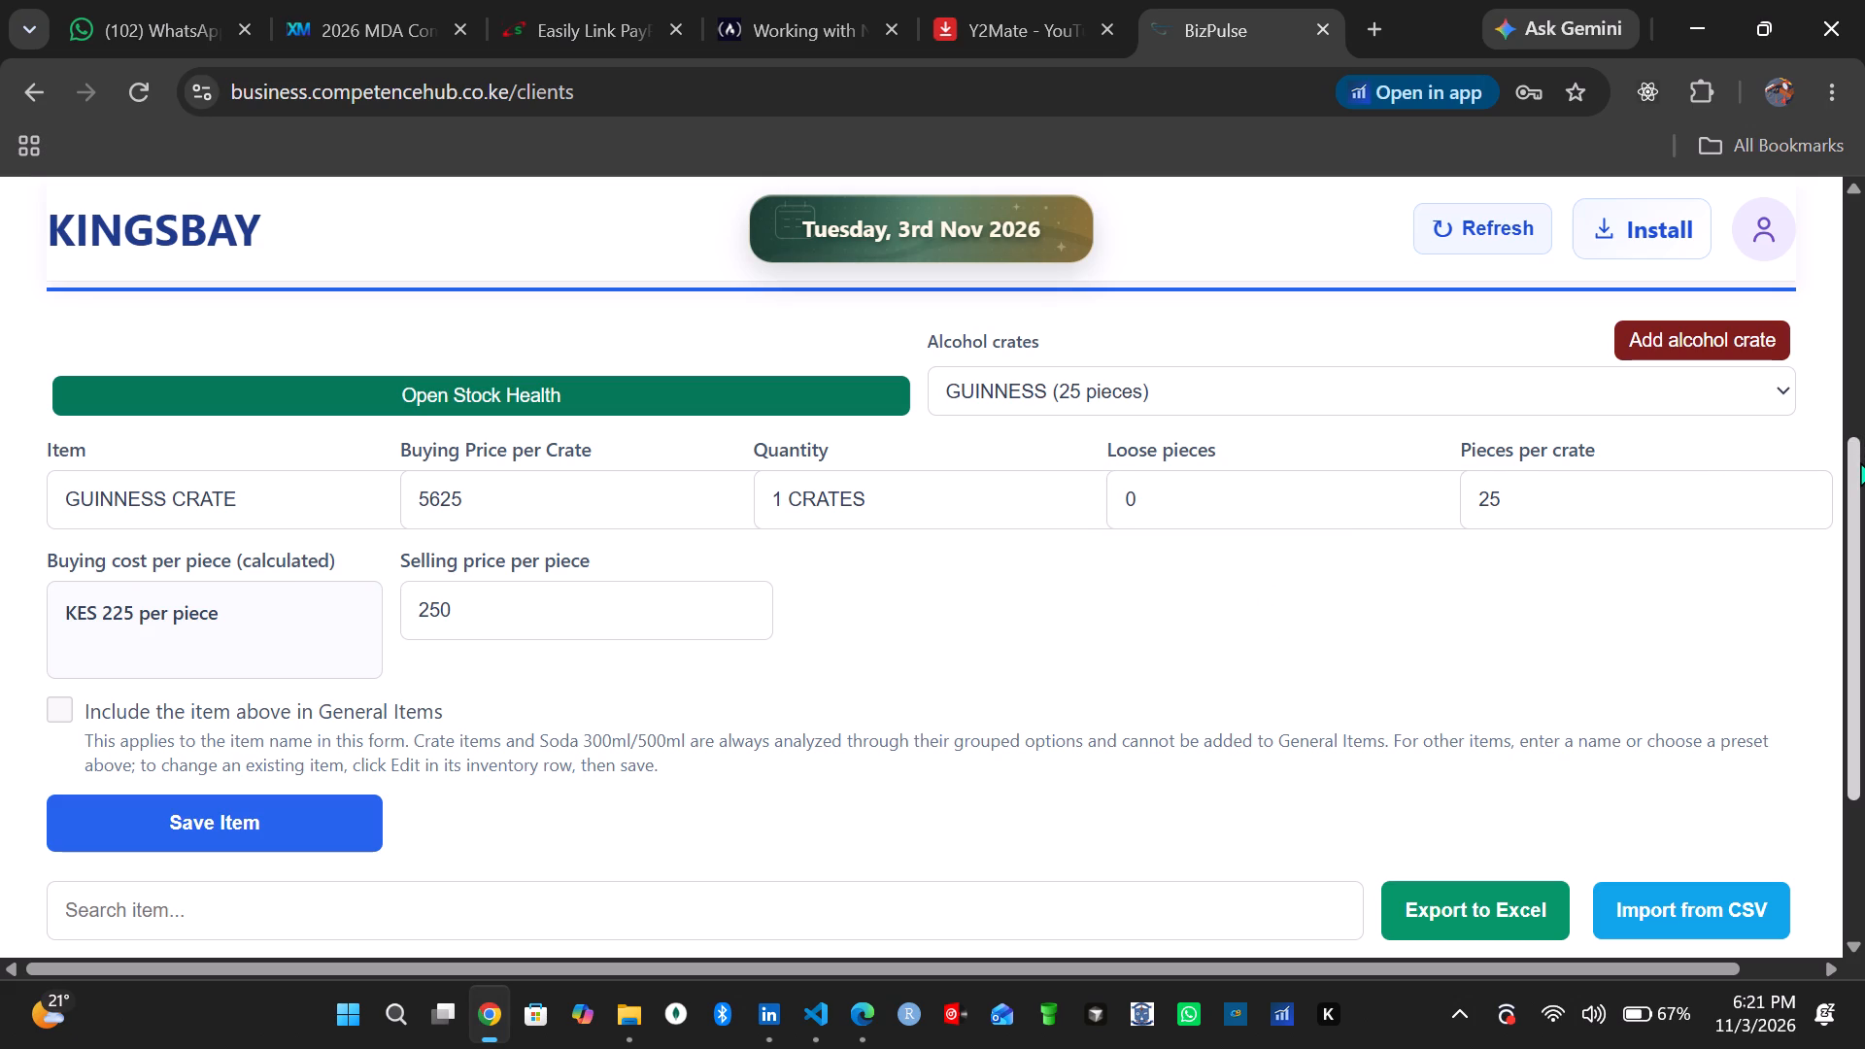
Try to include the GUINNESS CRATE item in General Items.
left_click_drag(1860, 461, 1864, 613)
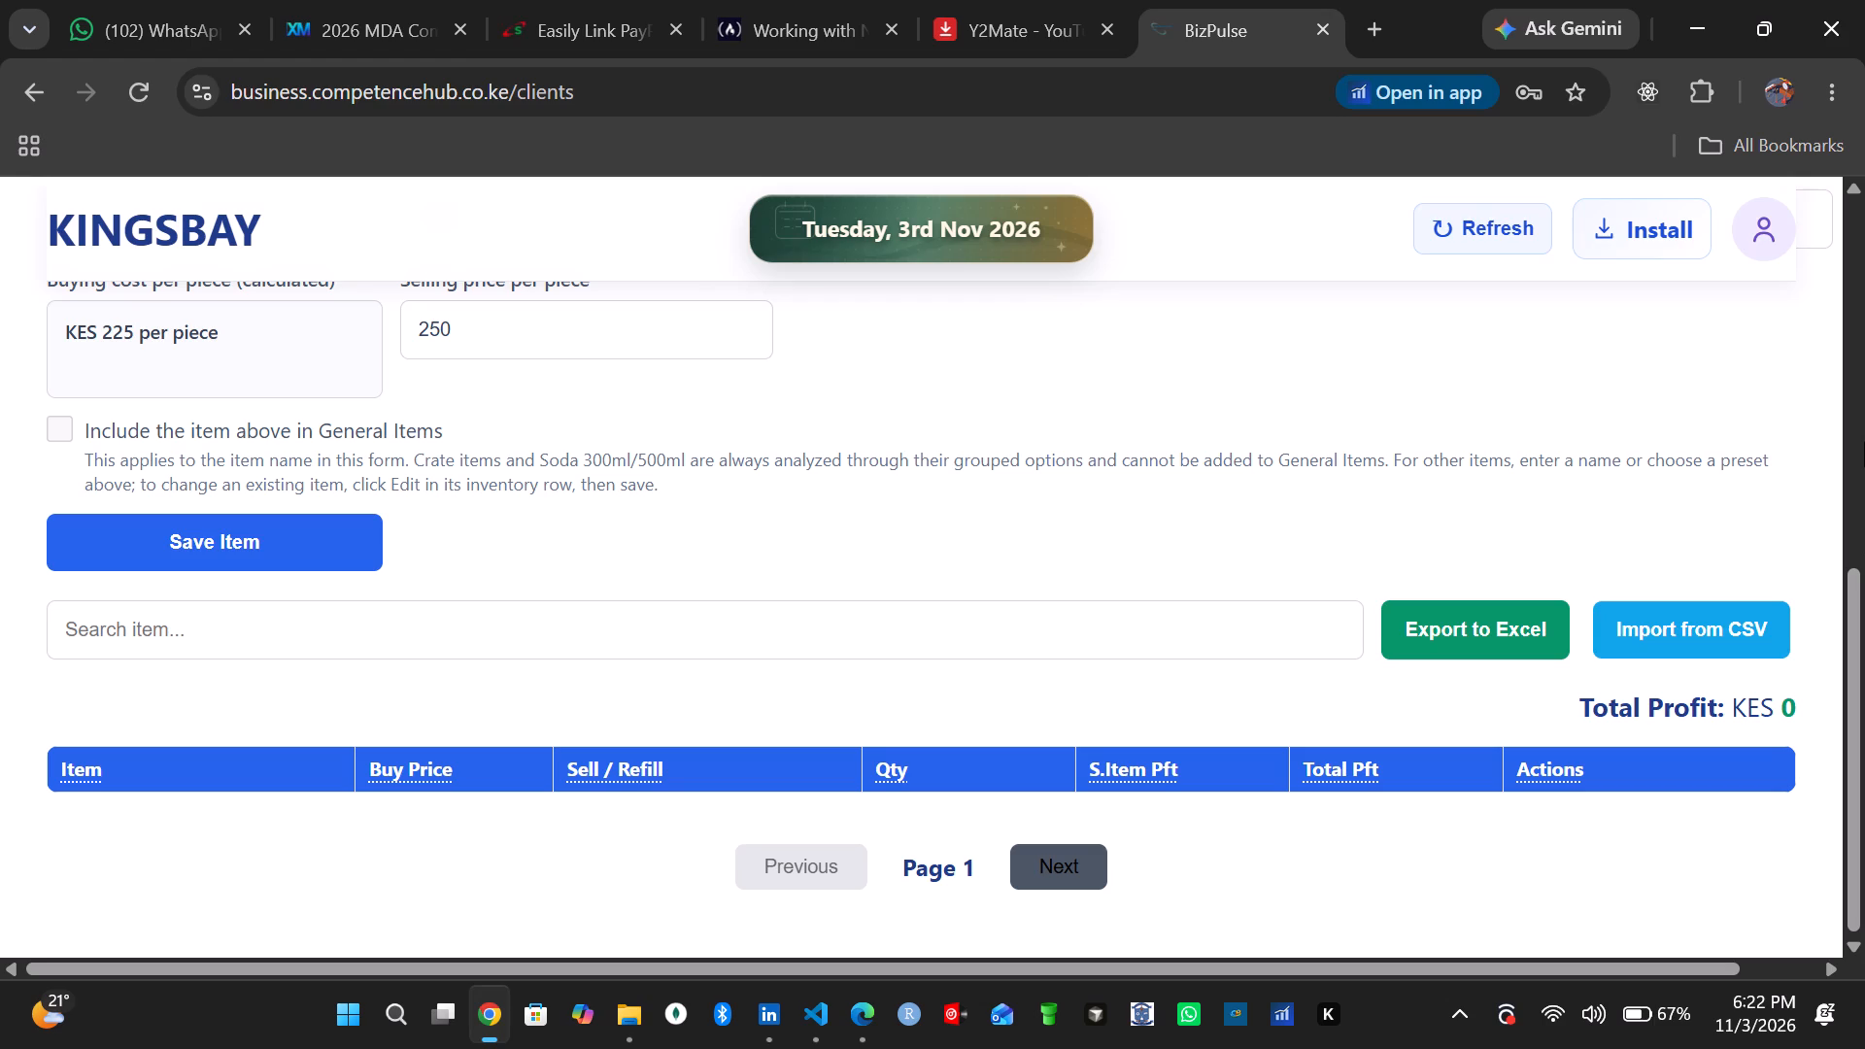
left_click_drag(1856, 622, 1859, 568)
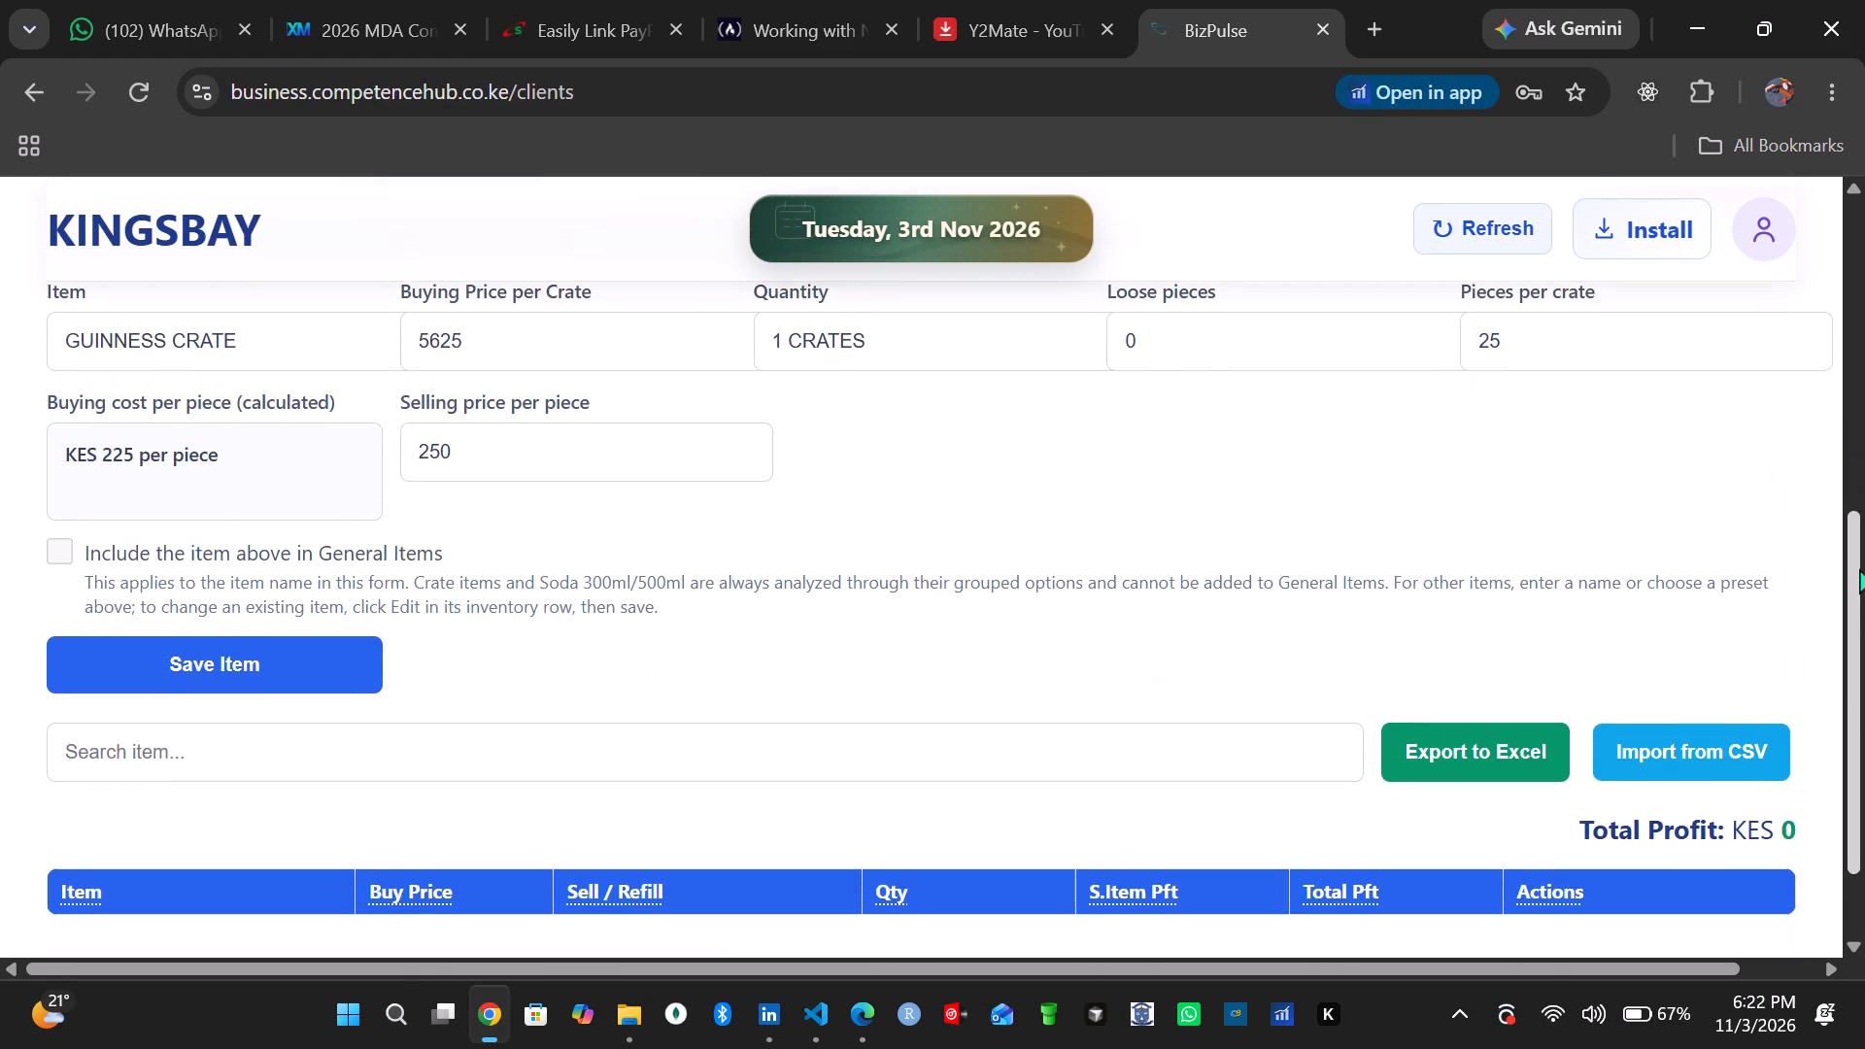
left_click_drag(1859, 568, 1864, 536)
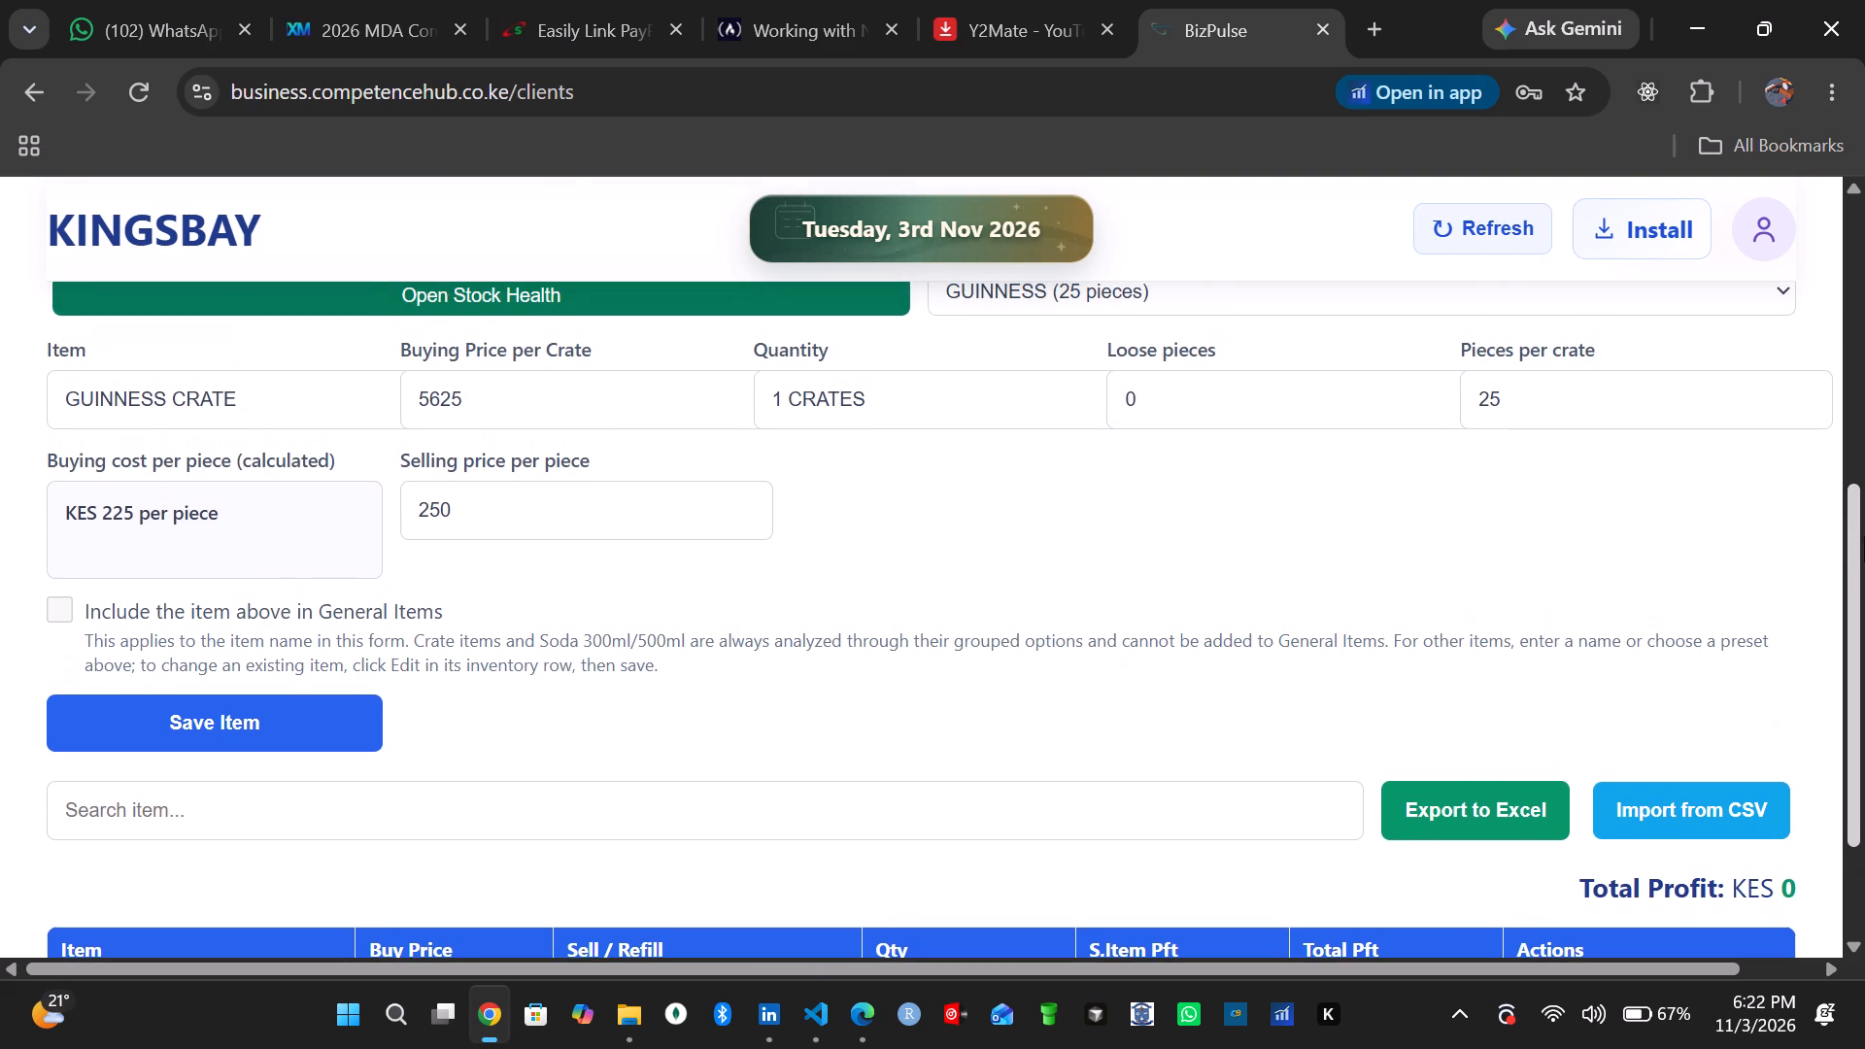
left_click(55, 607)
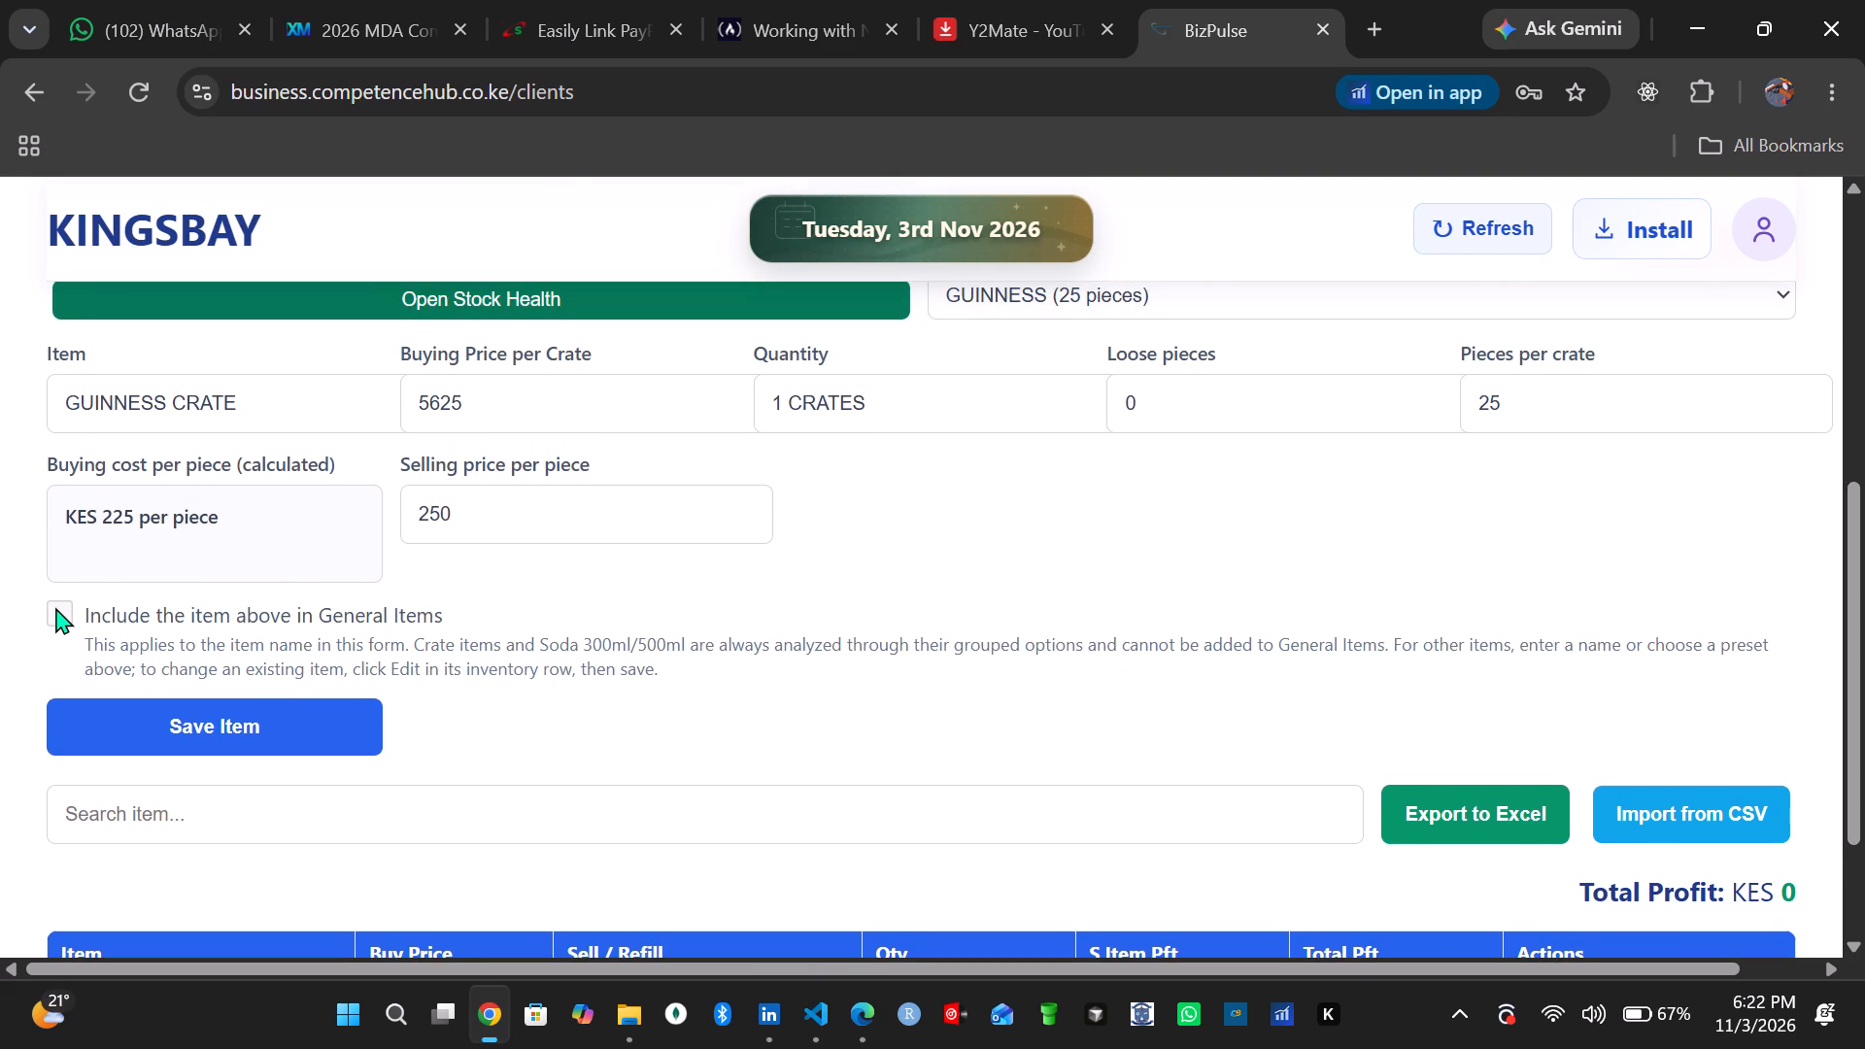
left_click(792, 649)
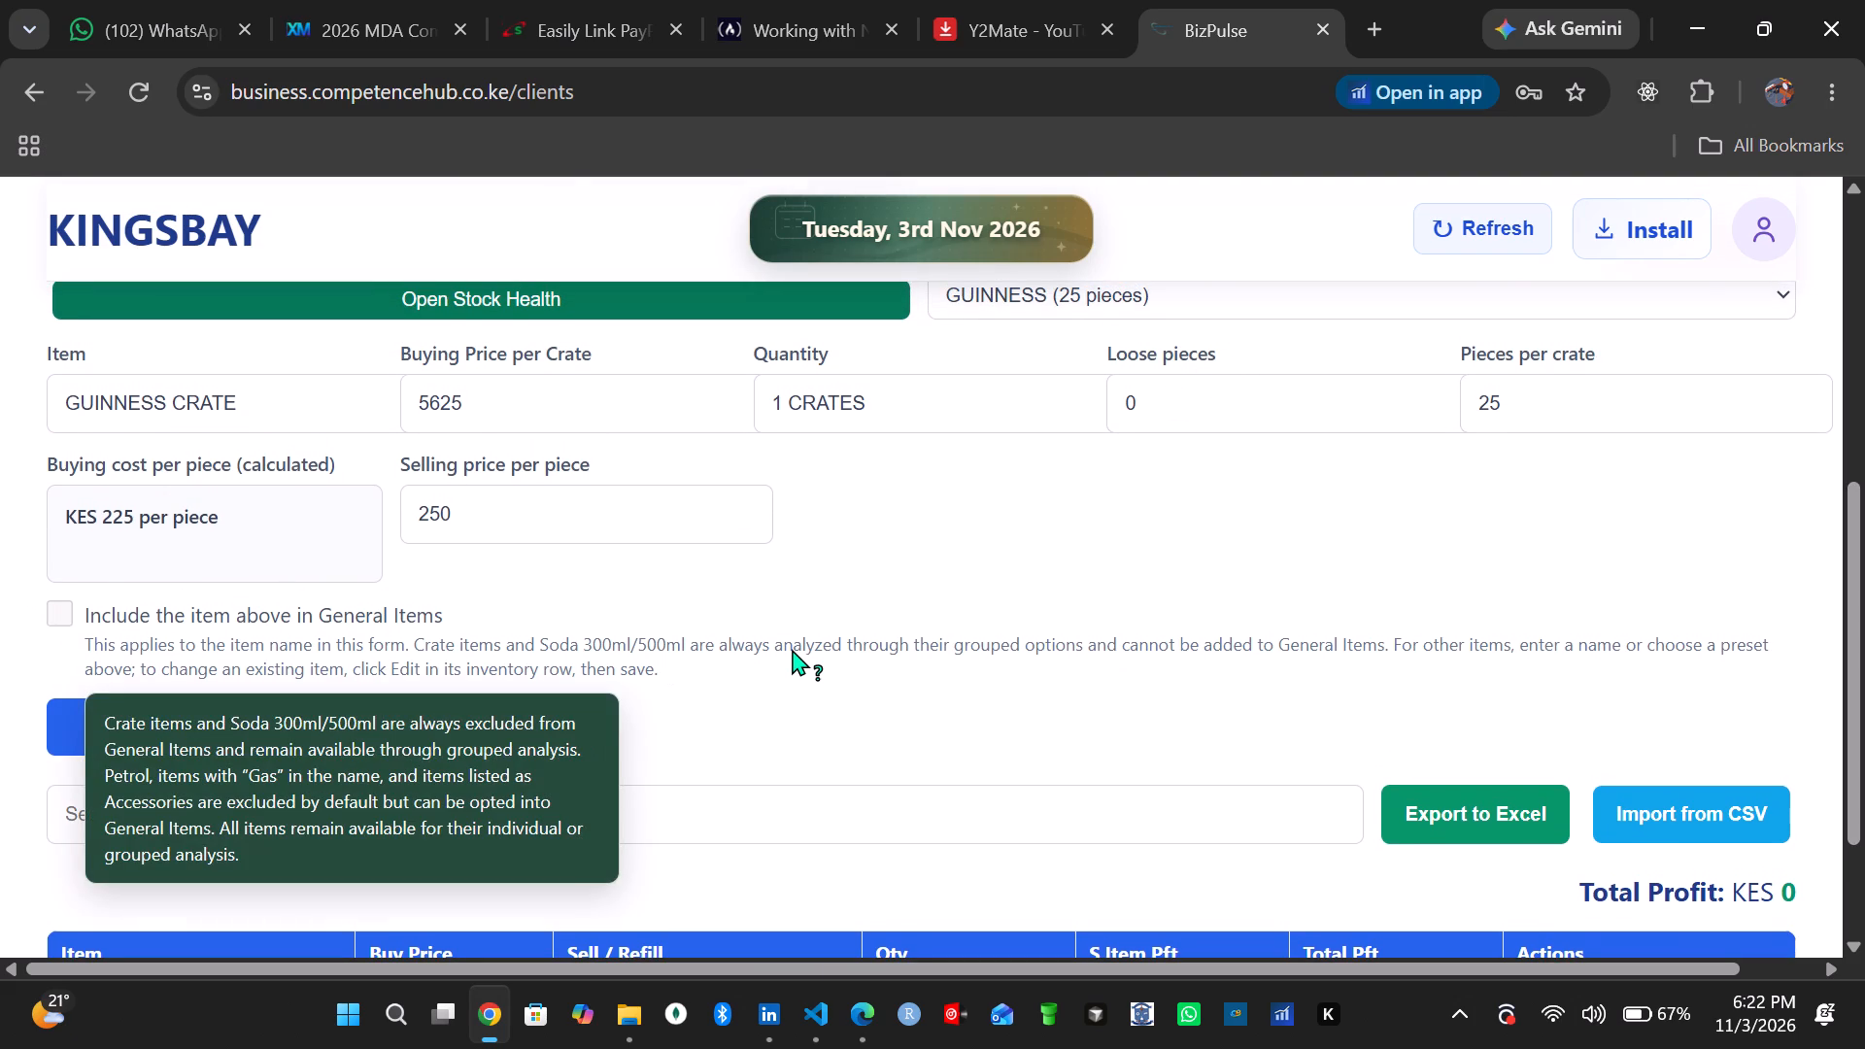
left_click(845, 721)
Save the GUINNESS CRATE item to the inventory and view its row in the item table.
left_click(246, 713)
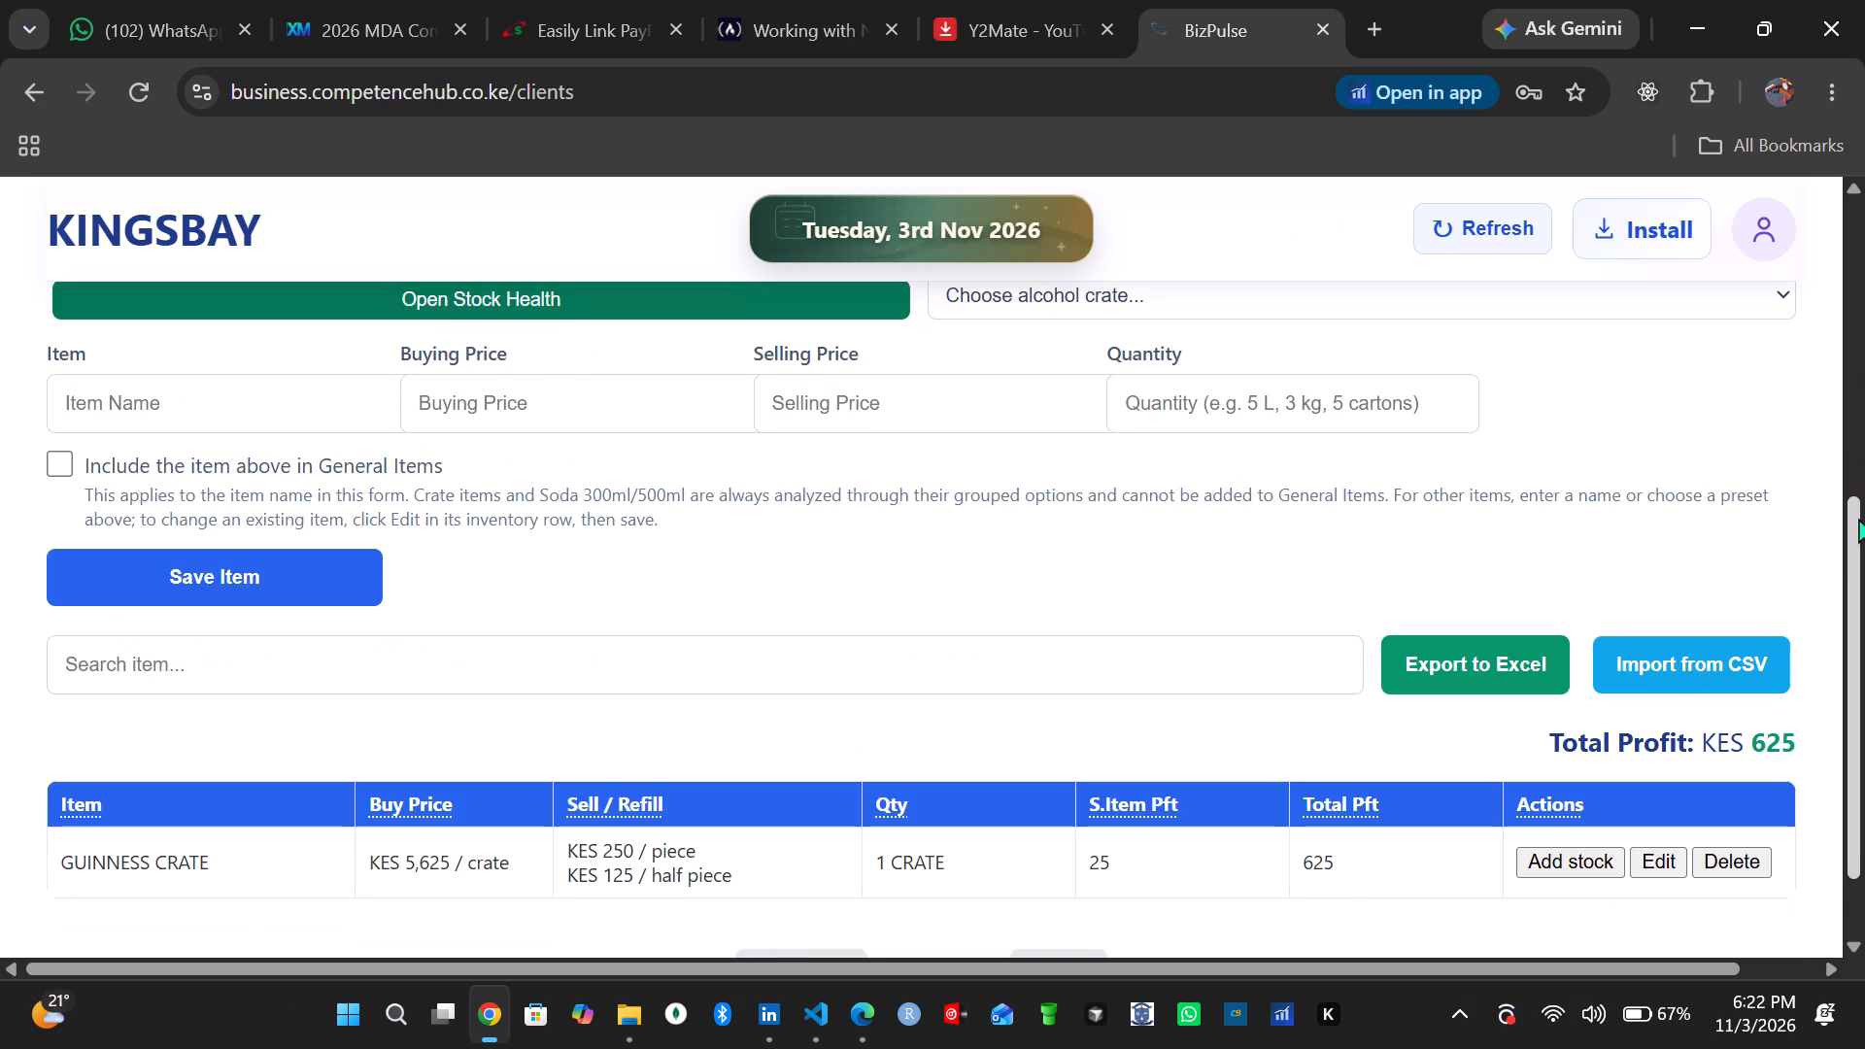
left_click_drag(1858, 518, 1863, 615)
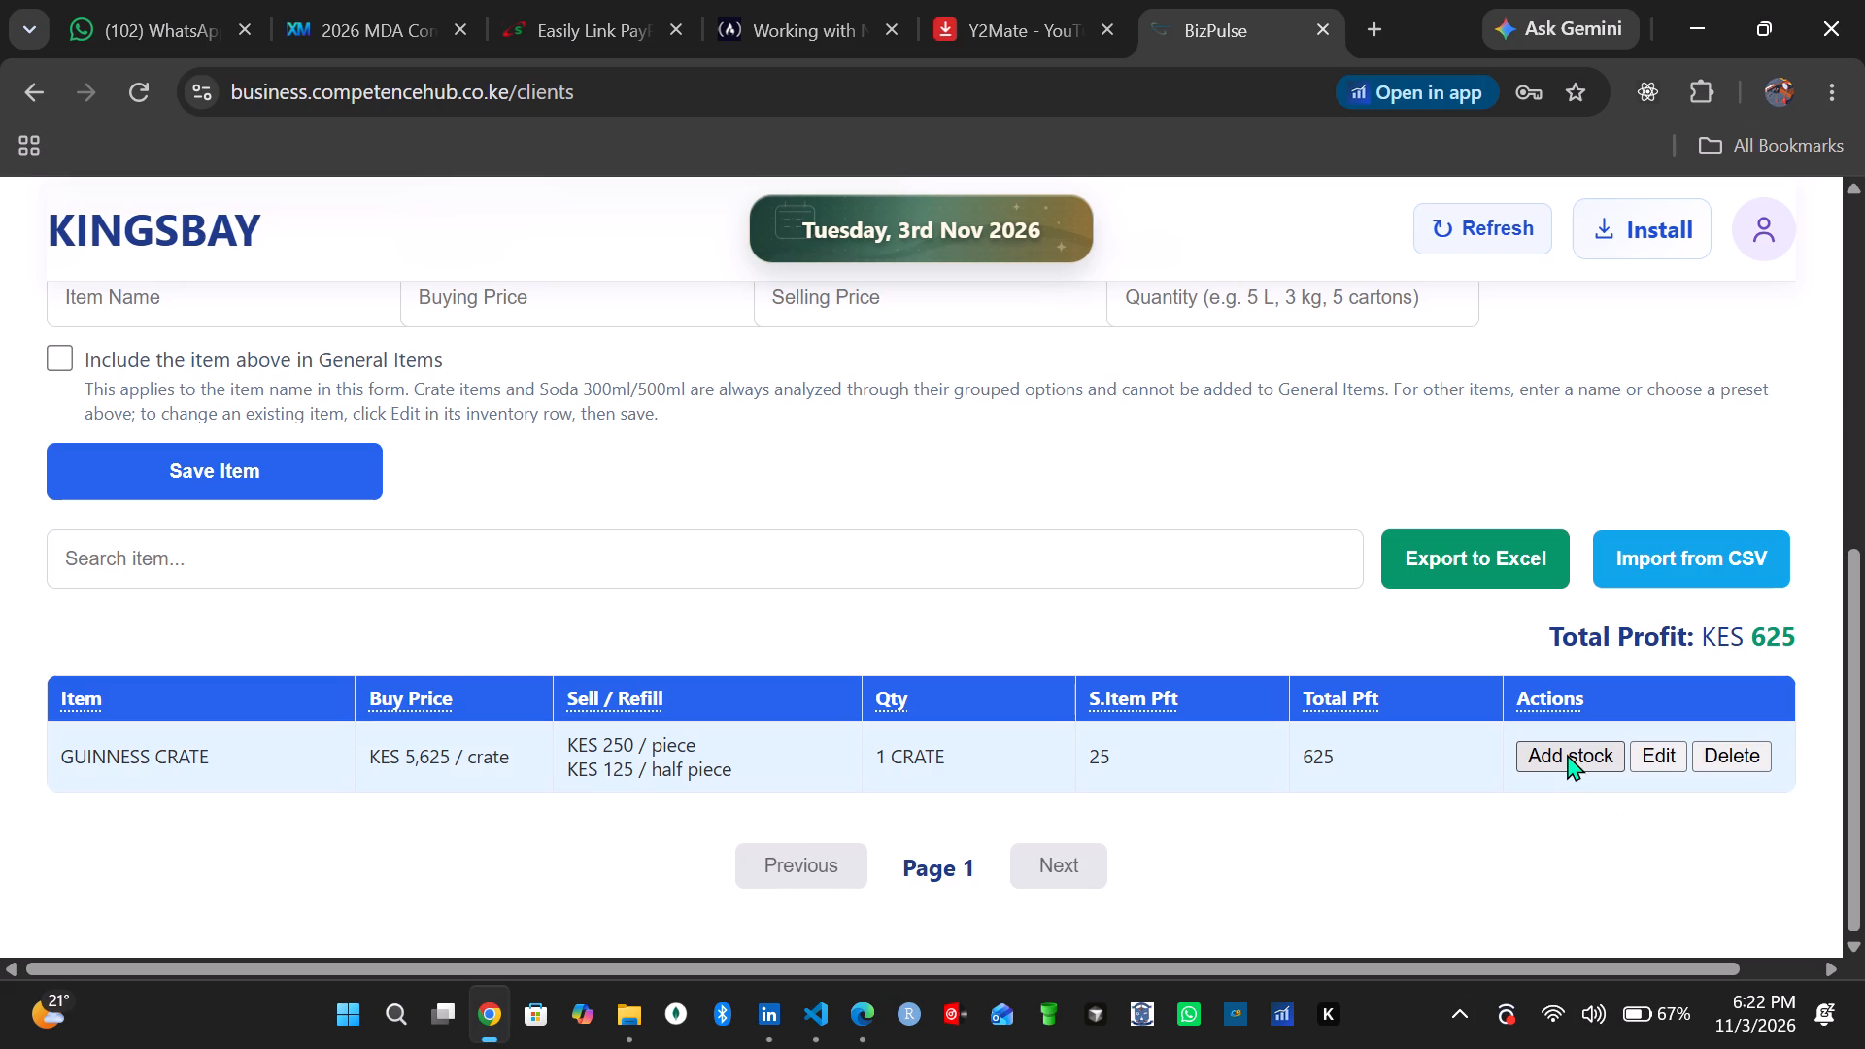
Record a retail sale of 5 pieces of GUINNESS CRATE at 250 per piece in Sales.
scroll(1567, 754, "up", 3)
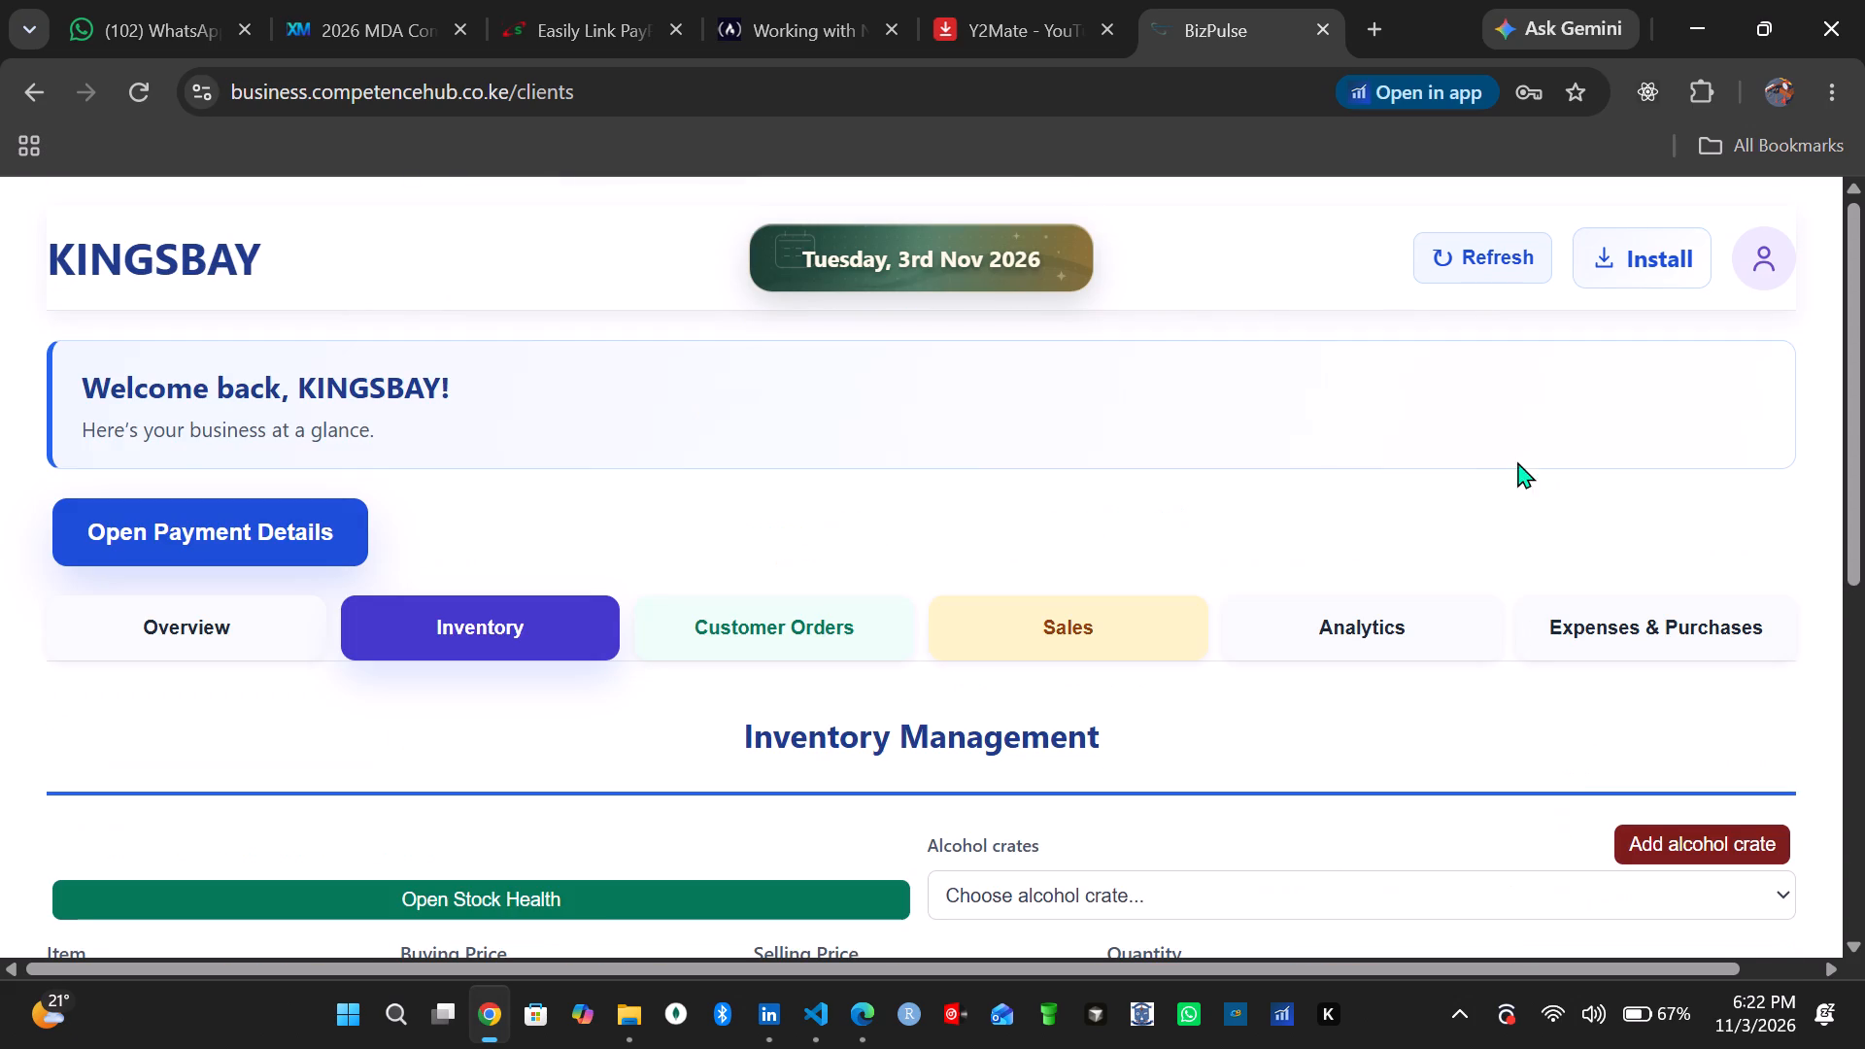
left_click(1112, 632)
scroll(1112, 632, "down", 1)
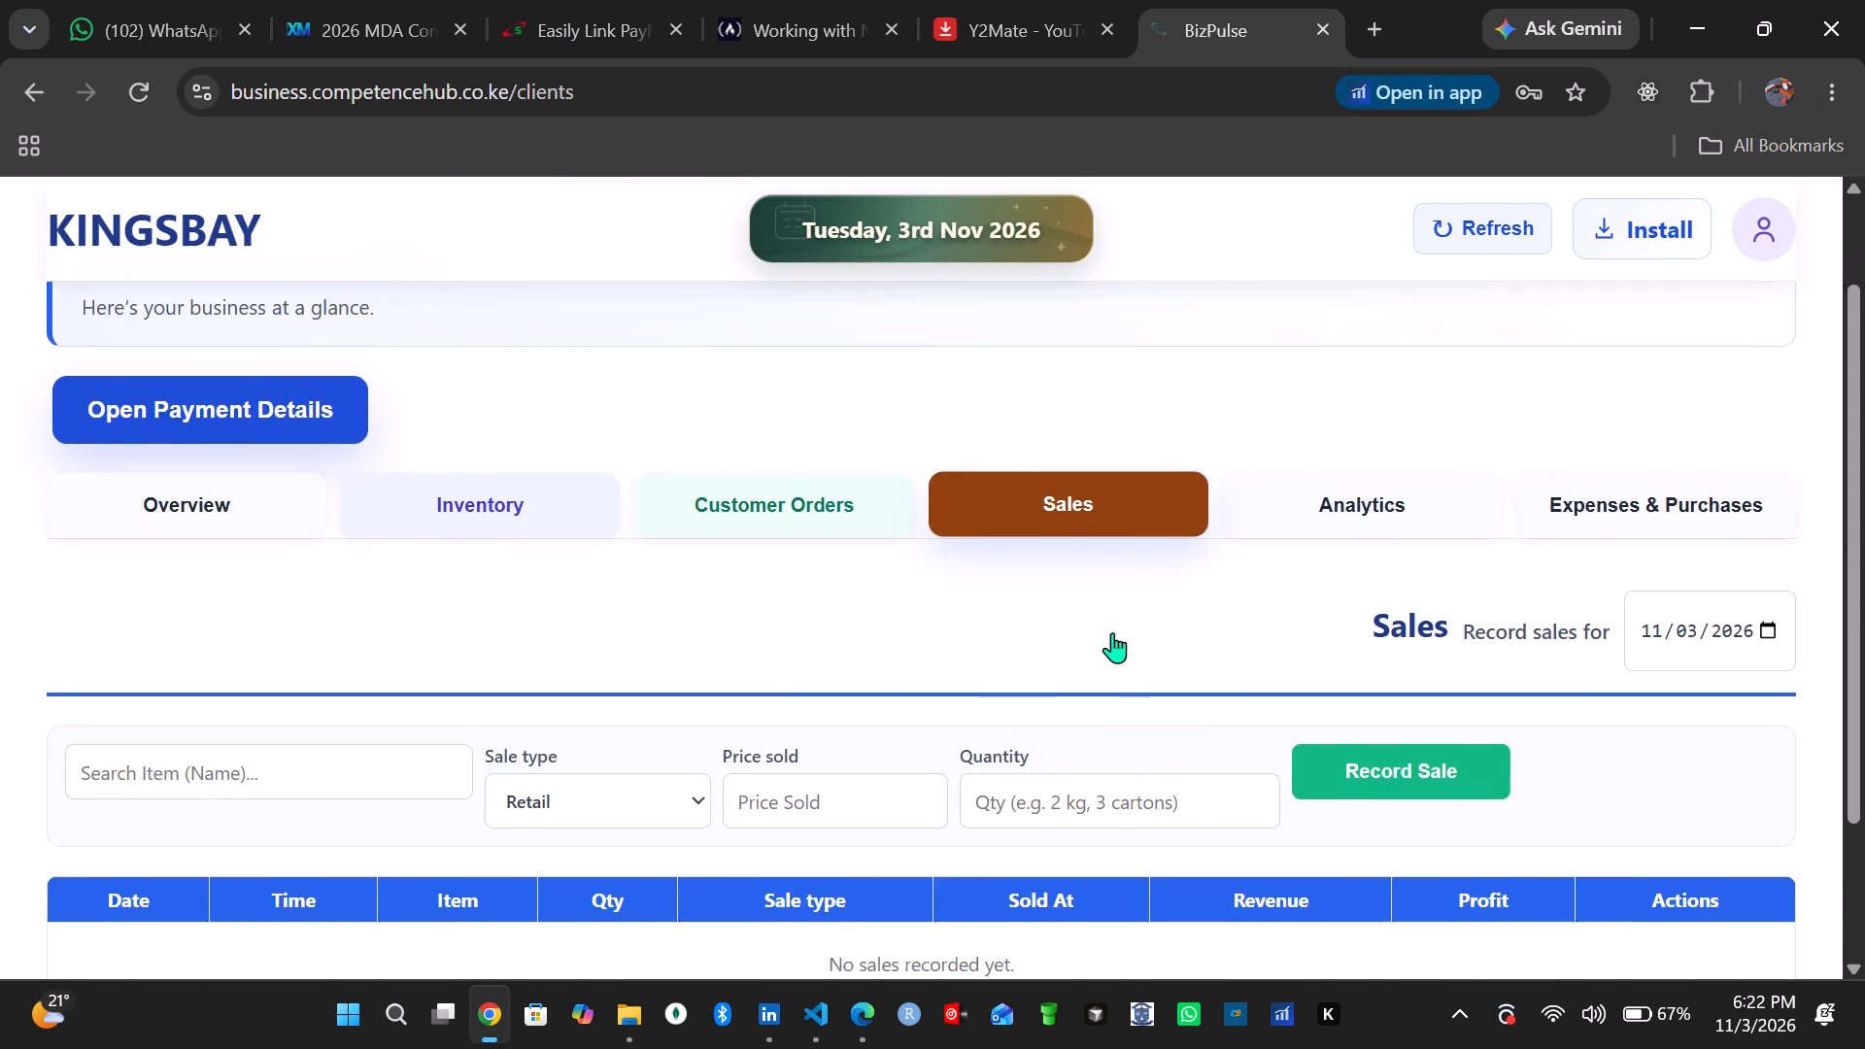
scroll(1112, 632, "down", 1)
left_click(256, 568)
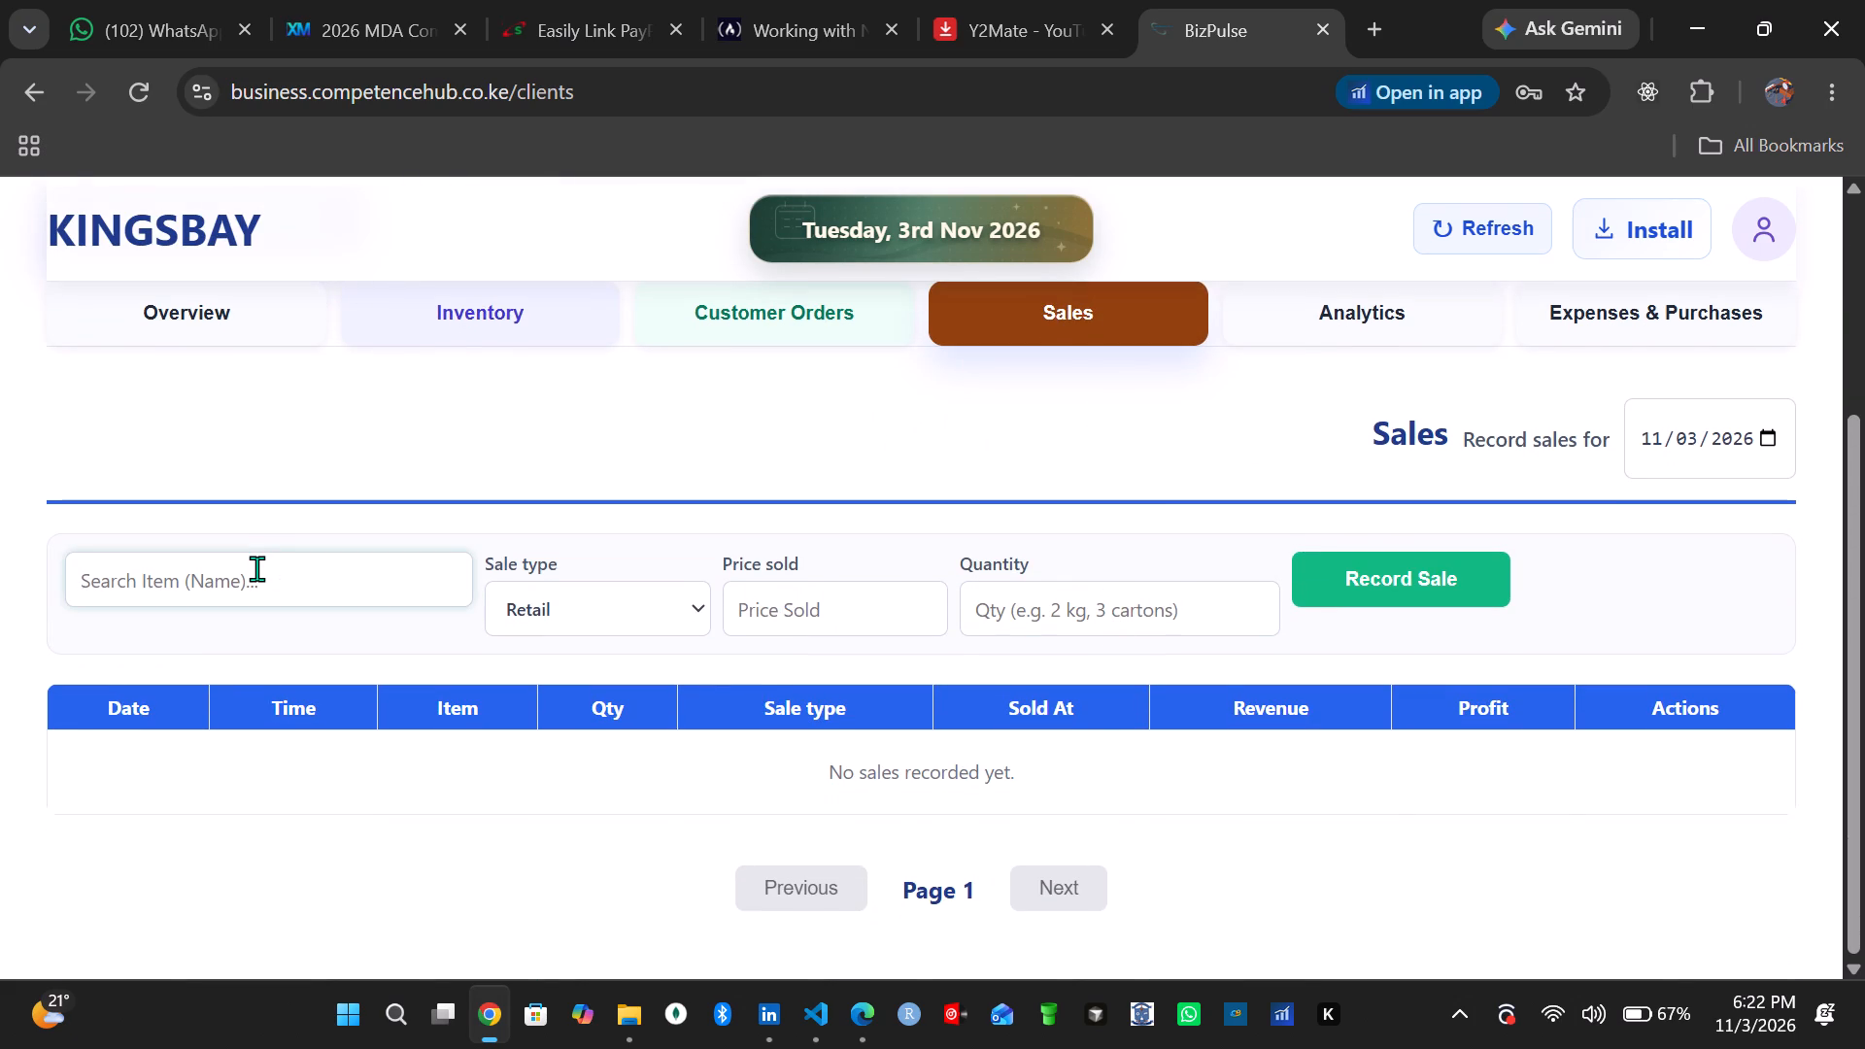
type("gui")
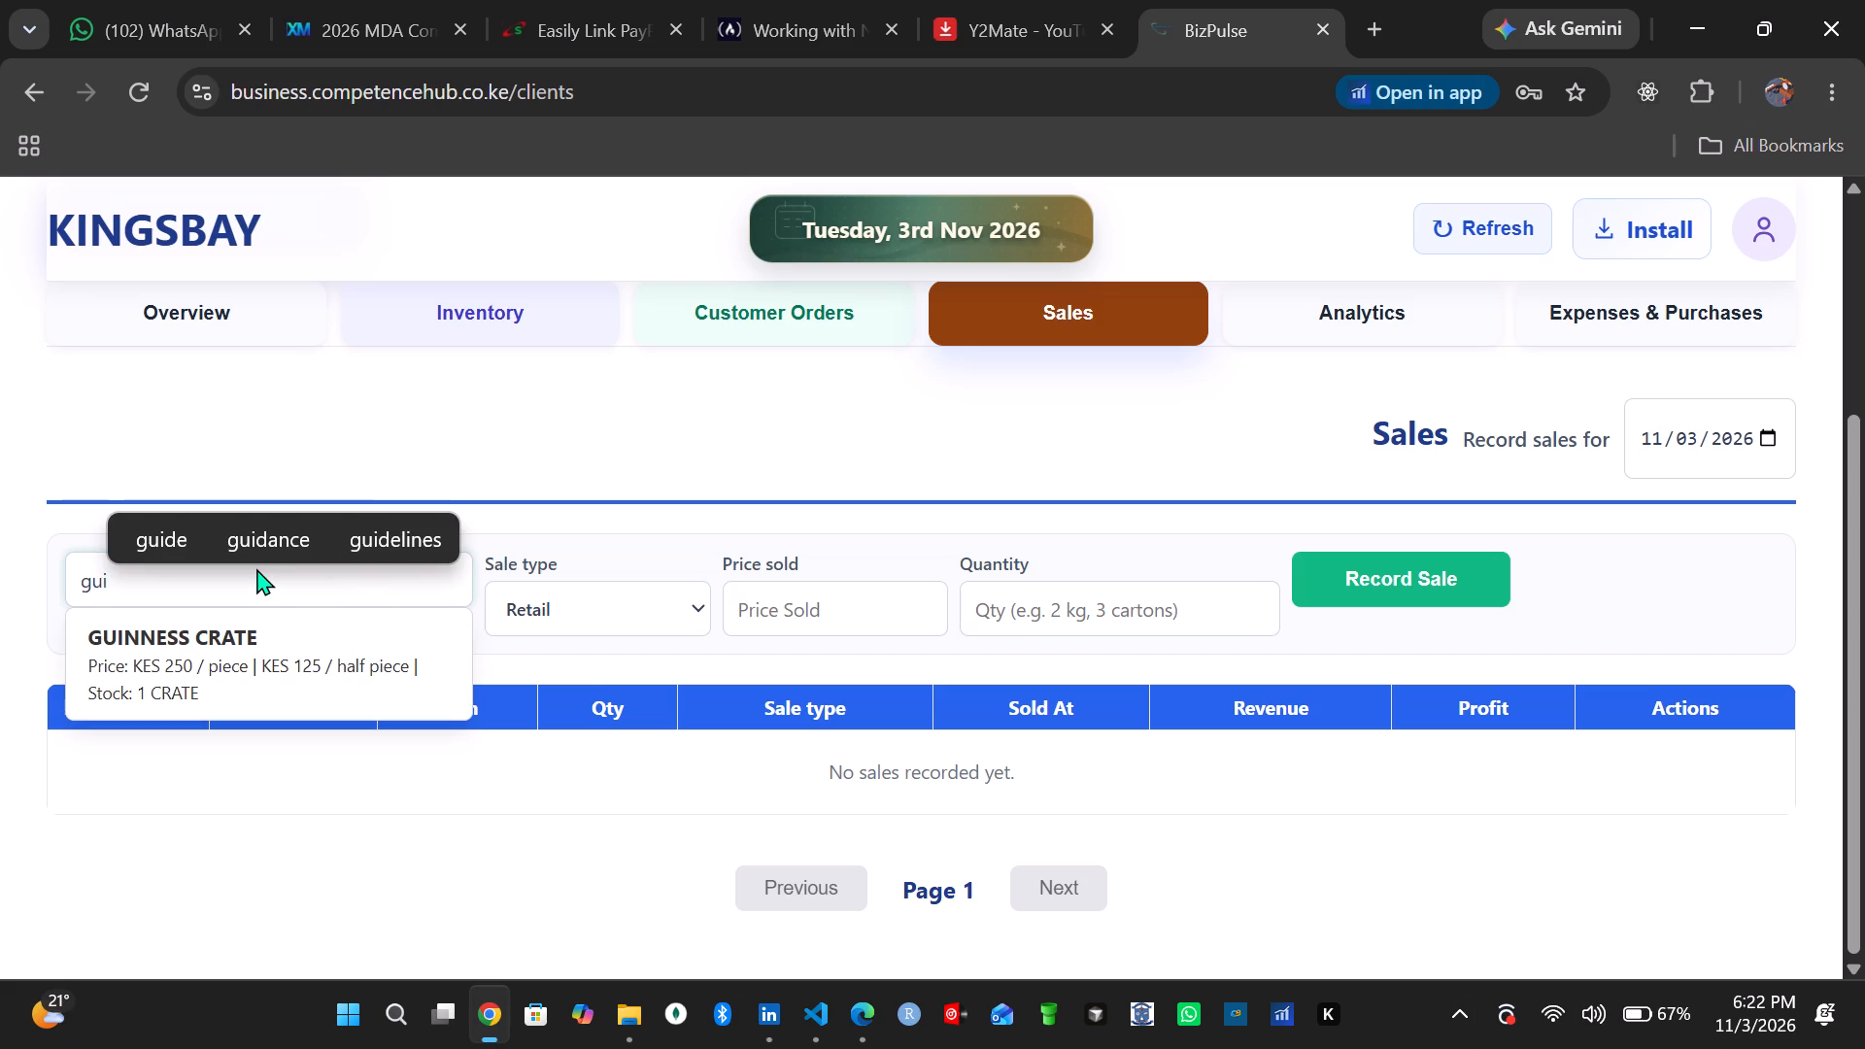
left_click(174, 663)
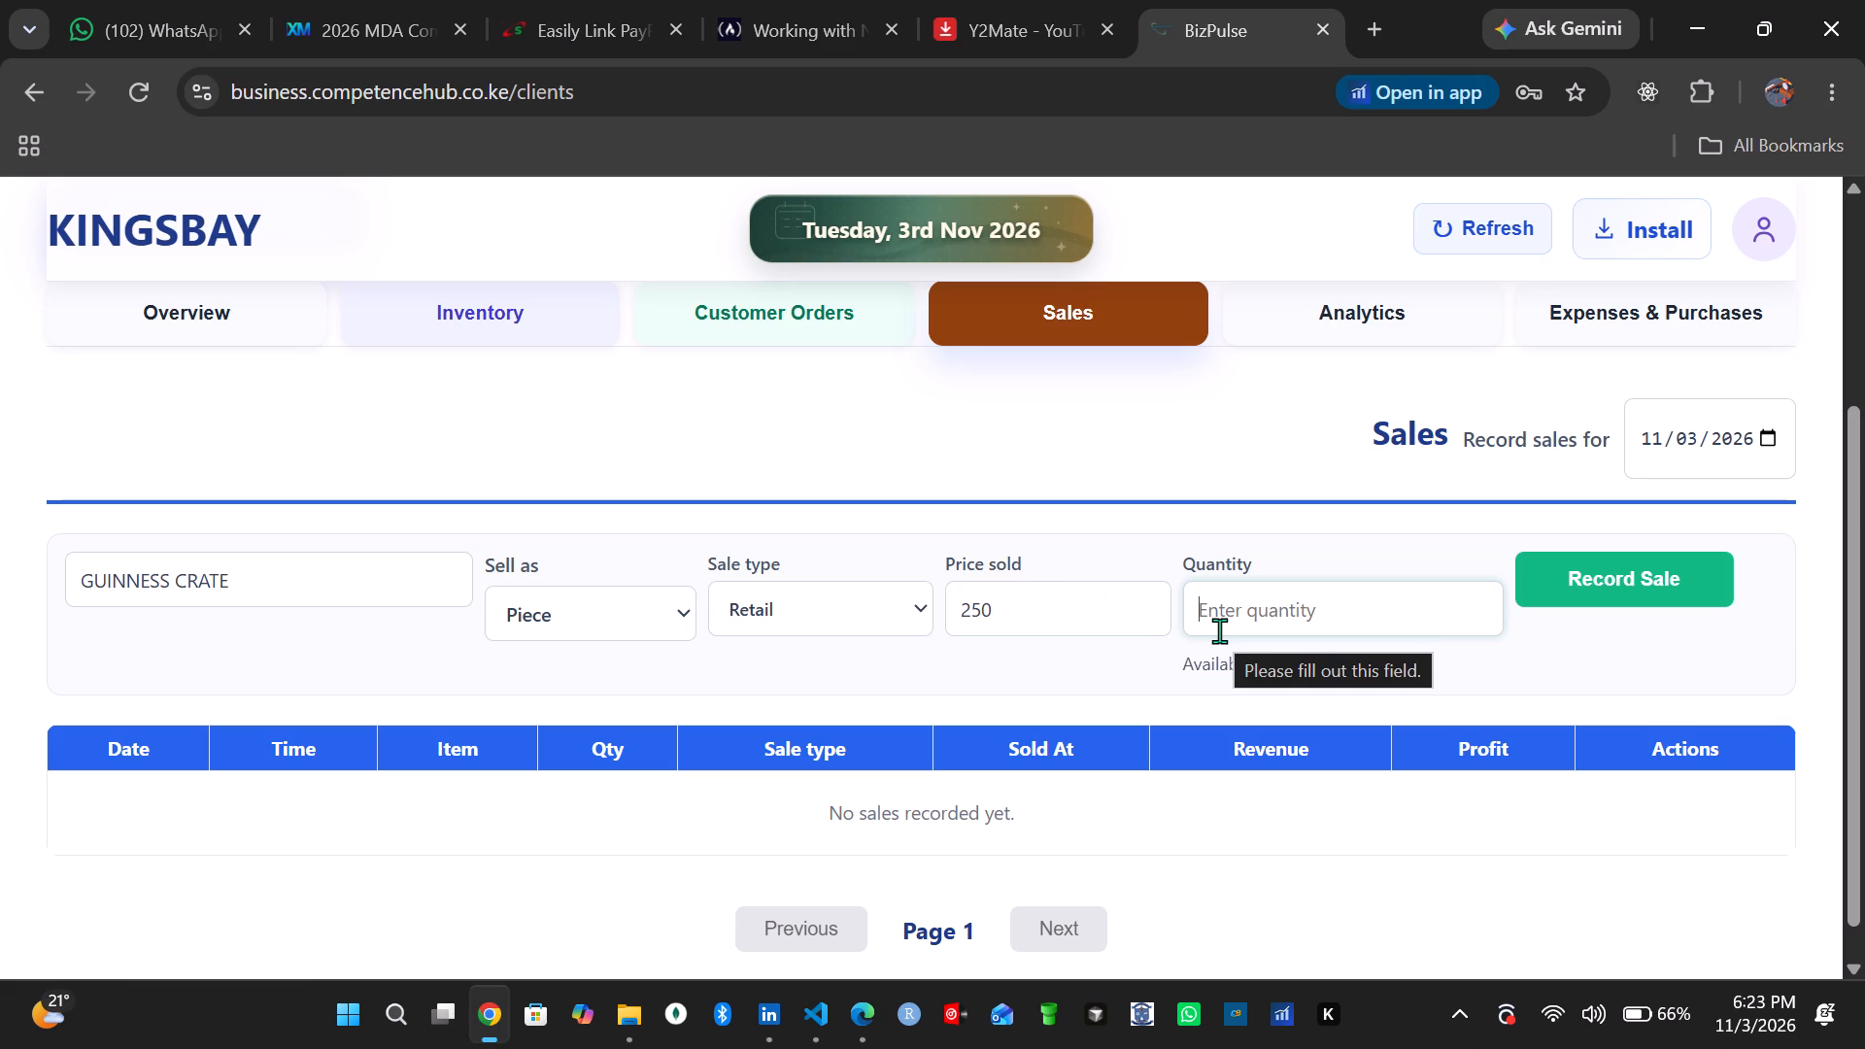
key("5")
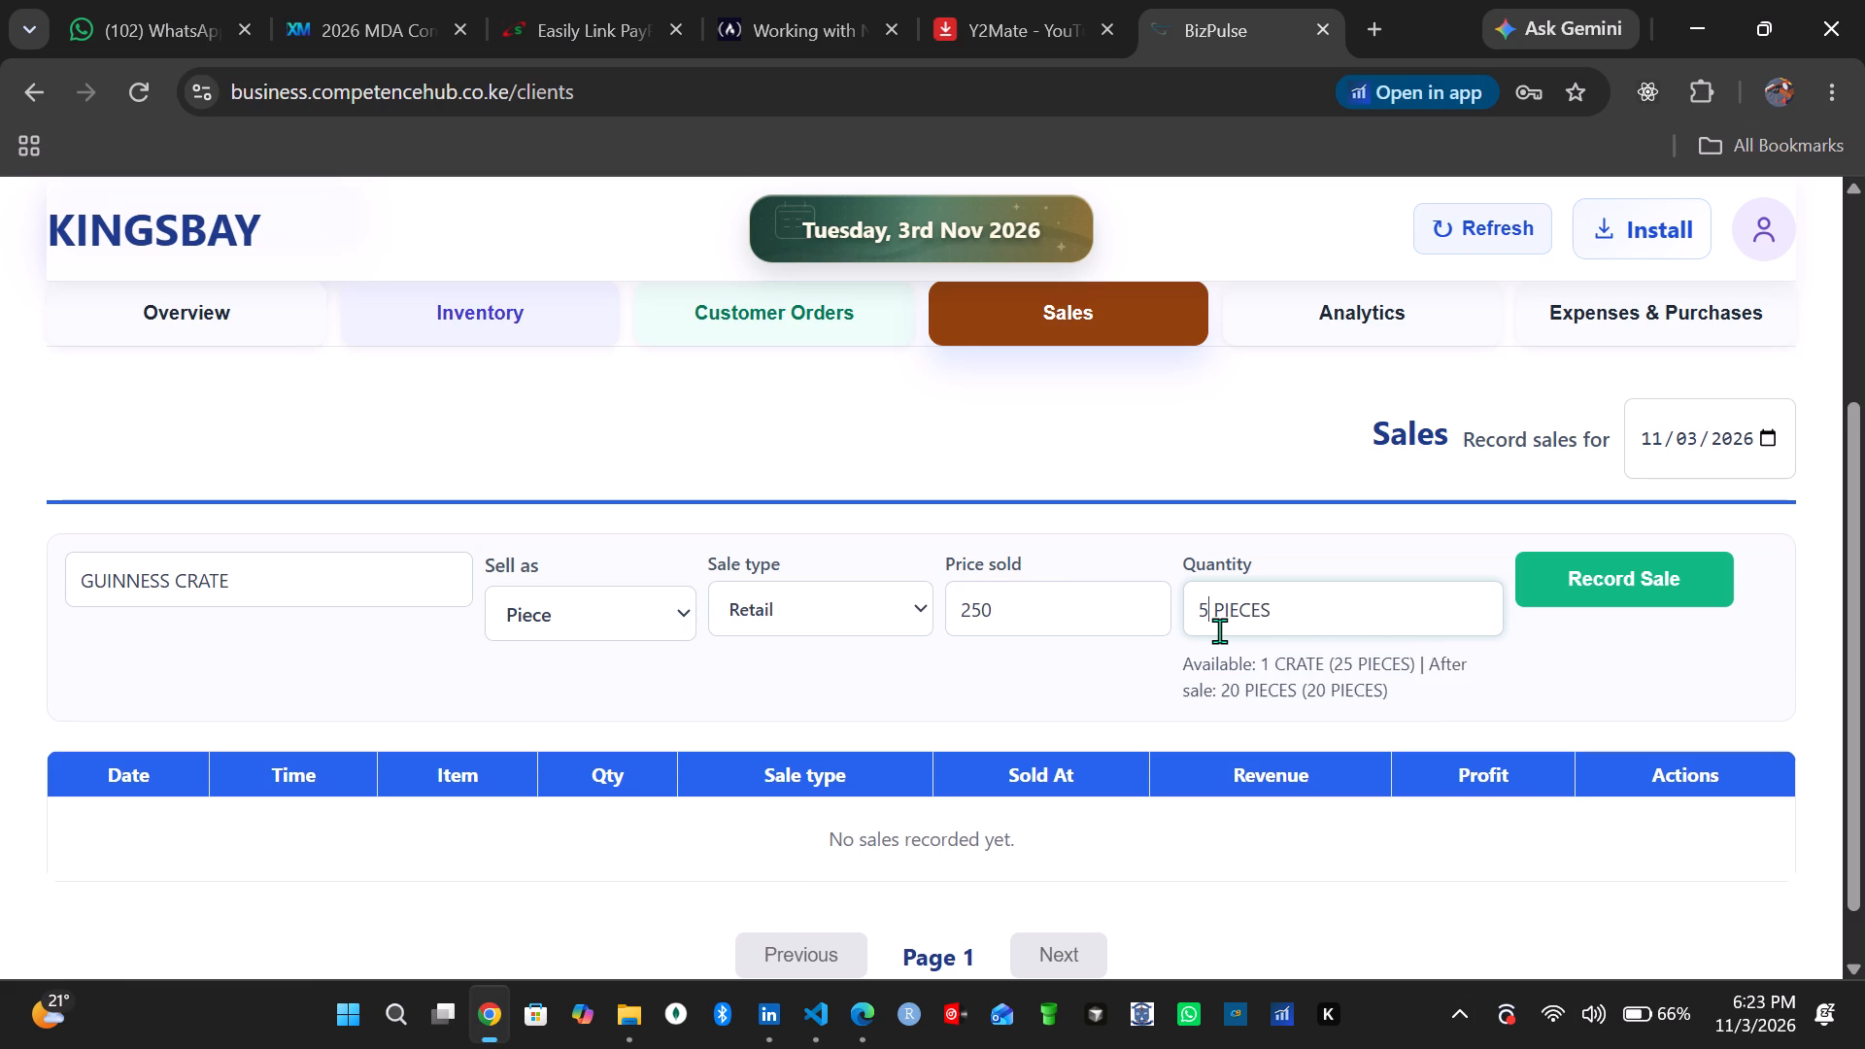
left_click(1616, 586)
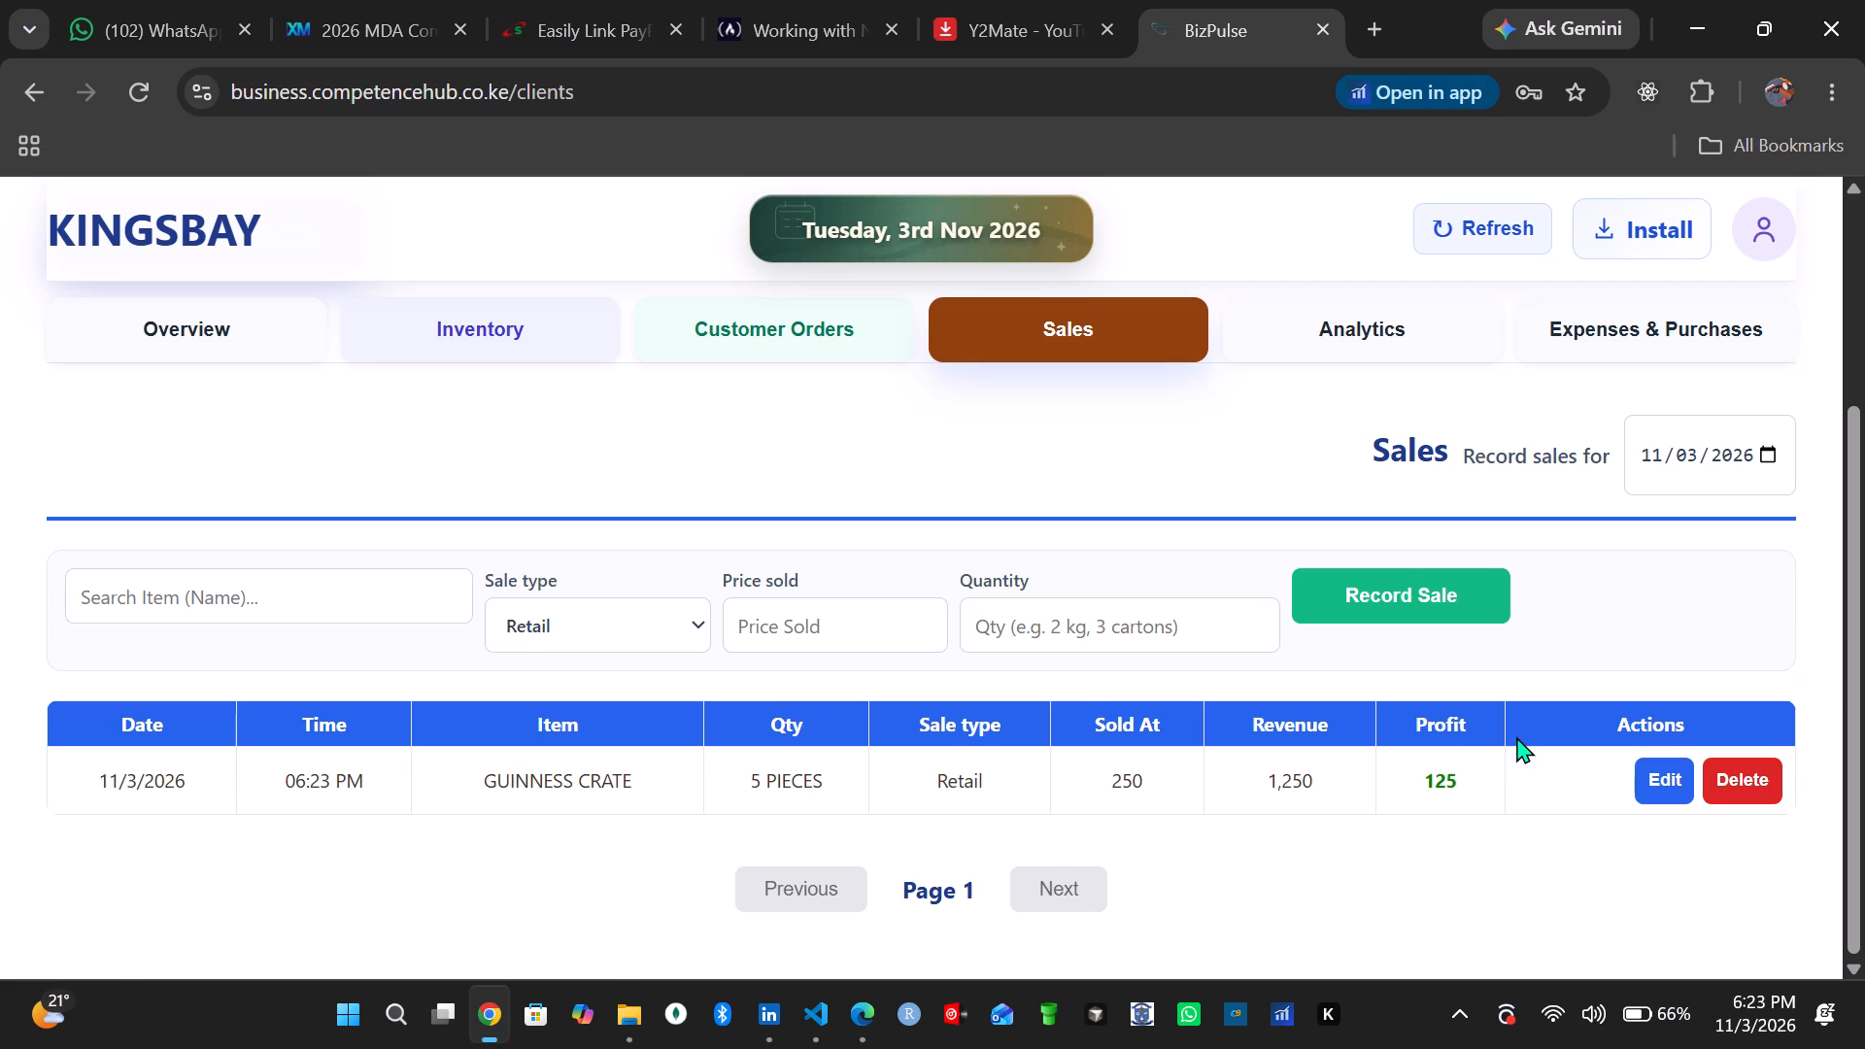
Examine today's business analytics for All Alcohol Items (pieces + half pieces), including the period breakdown and stock additions.
scroll(1209, 617, "up", 2)
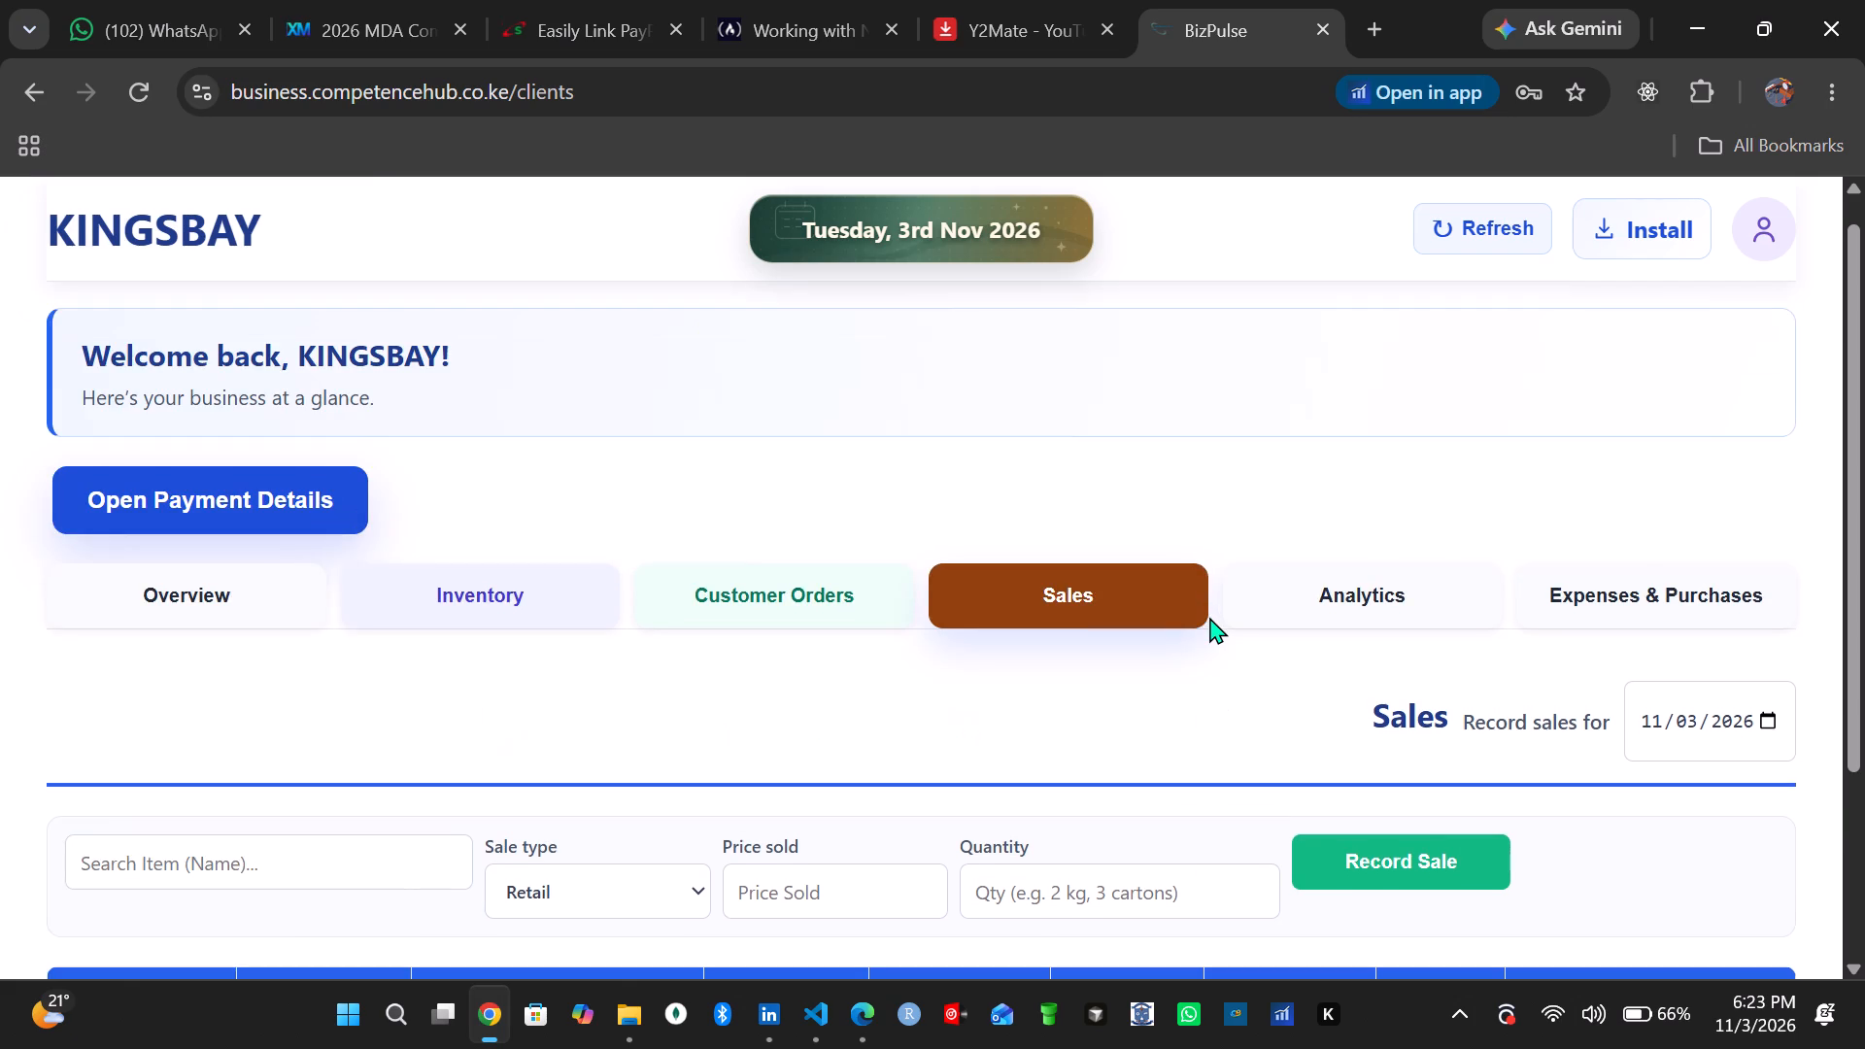
scroll(1209, 617, "down", 1)
left_click(1356, 532)
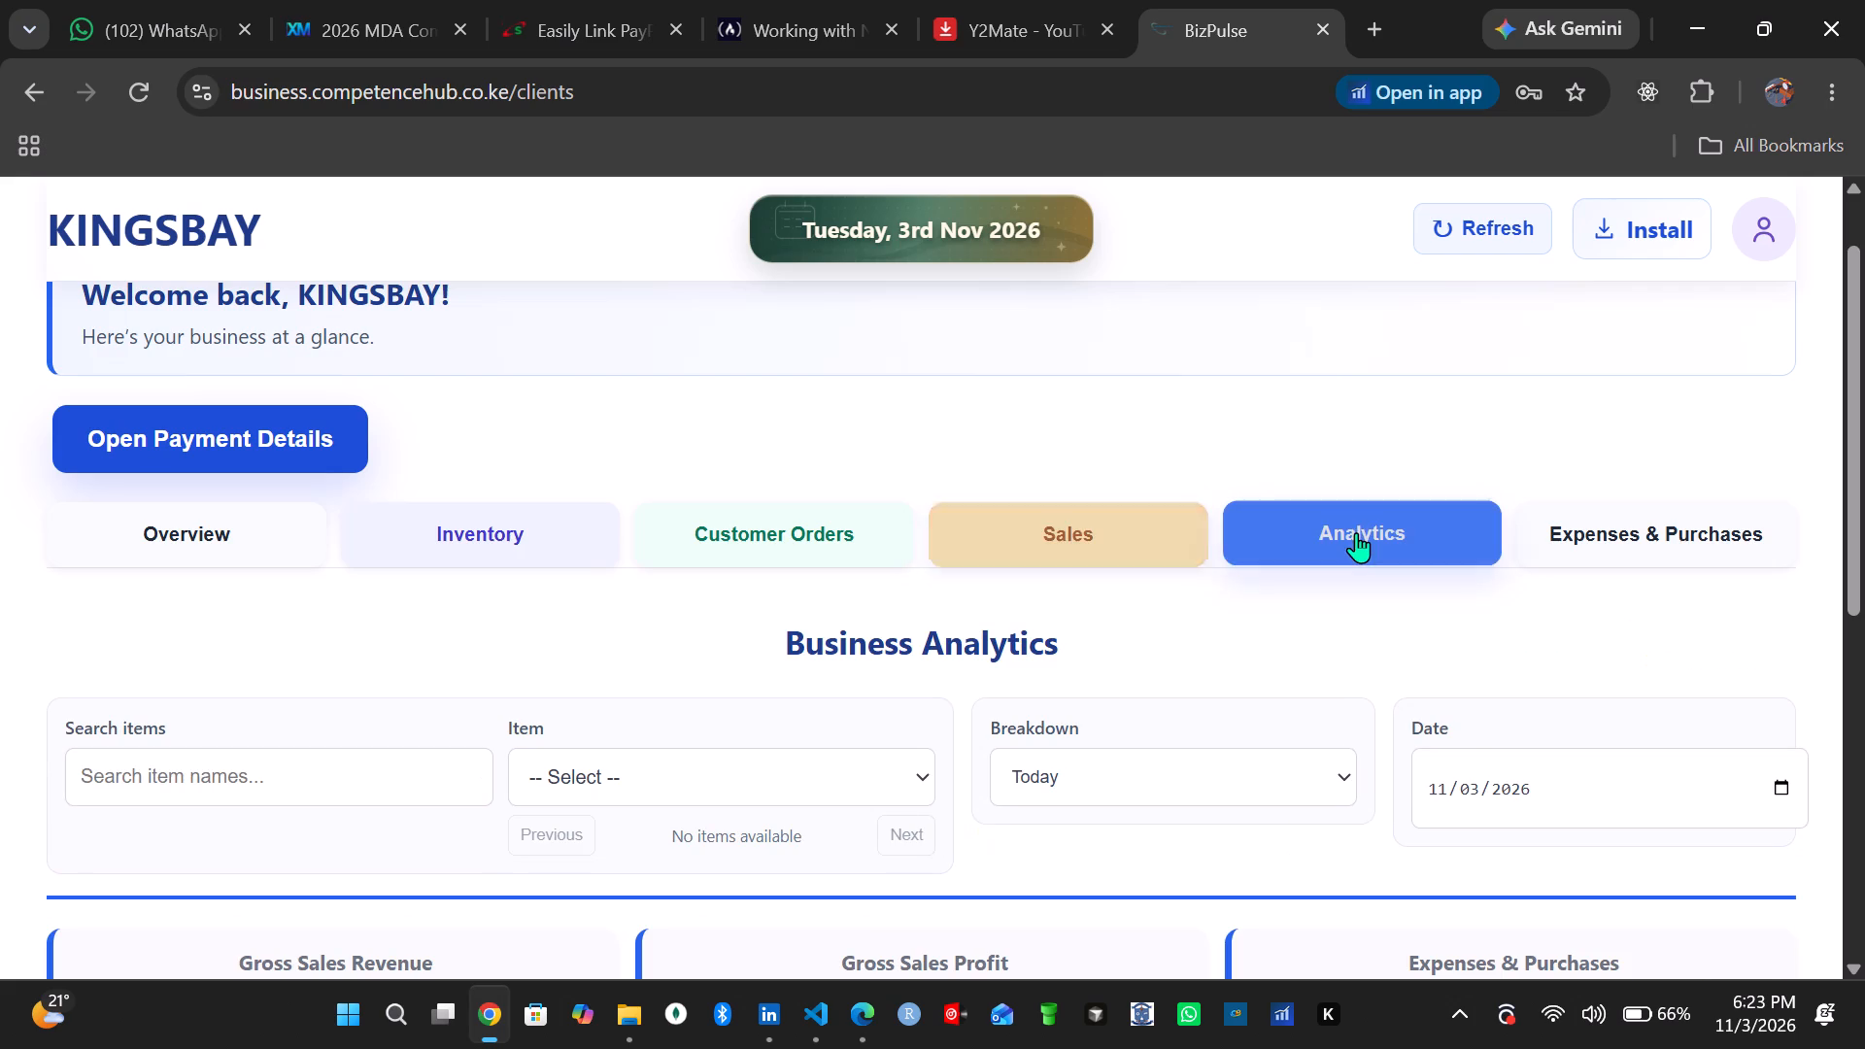
scroll(809, 824, "down", 2)
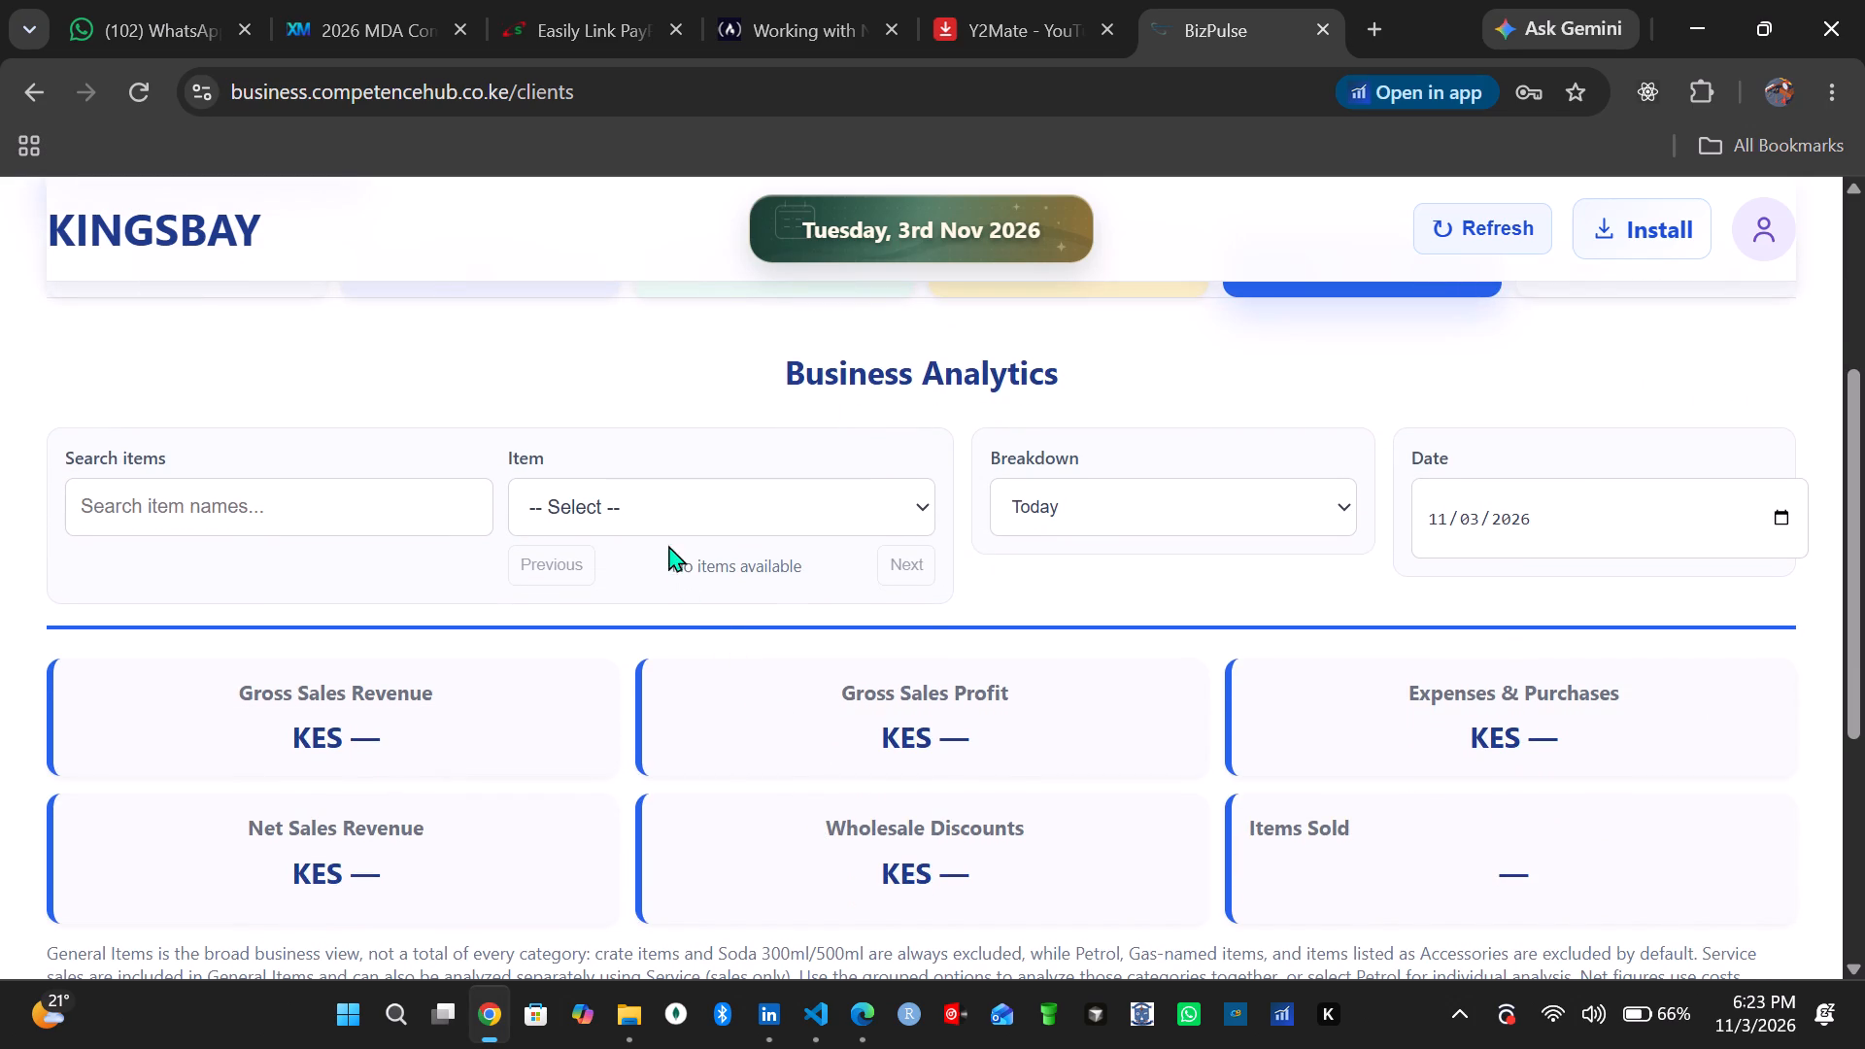
left_click(656, 530)
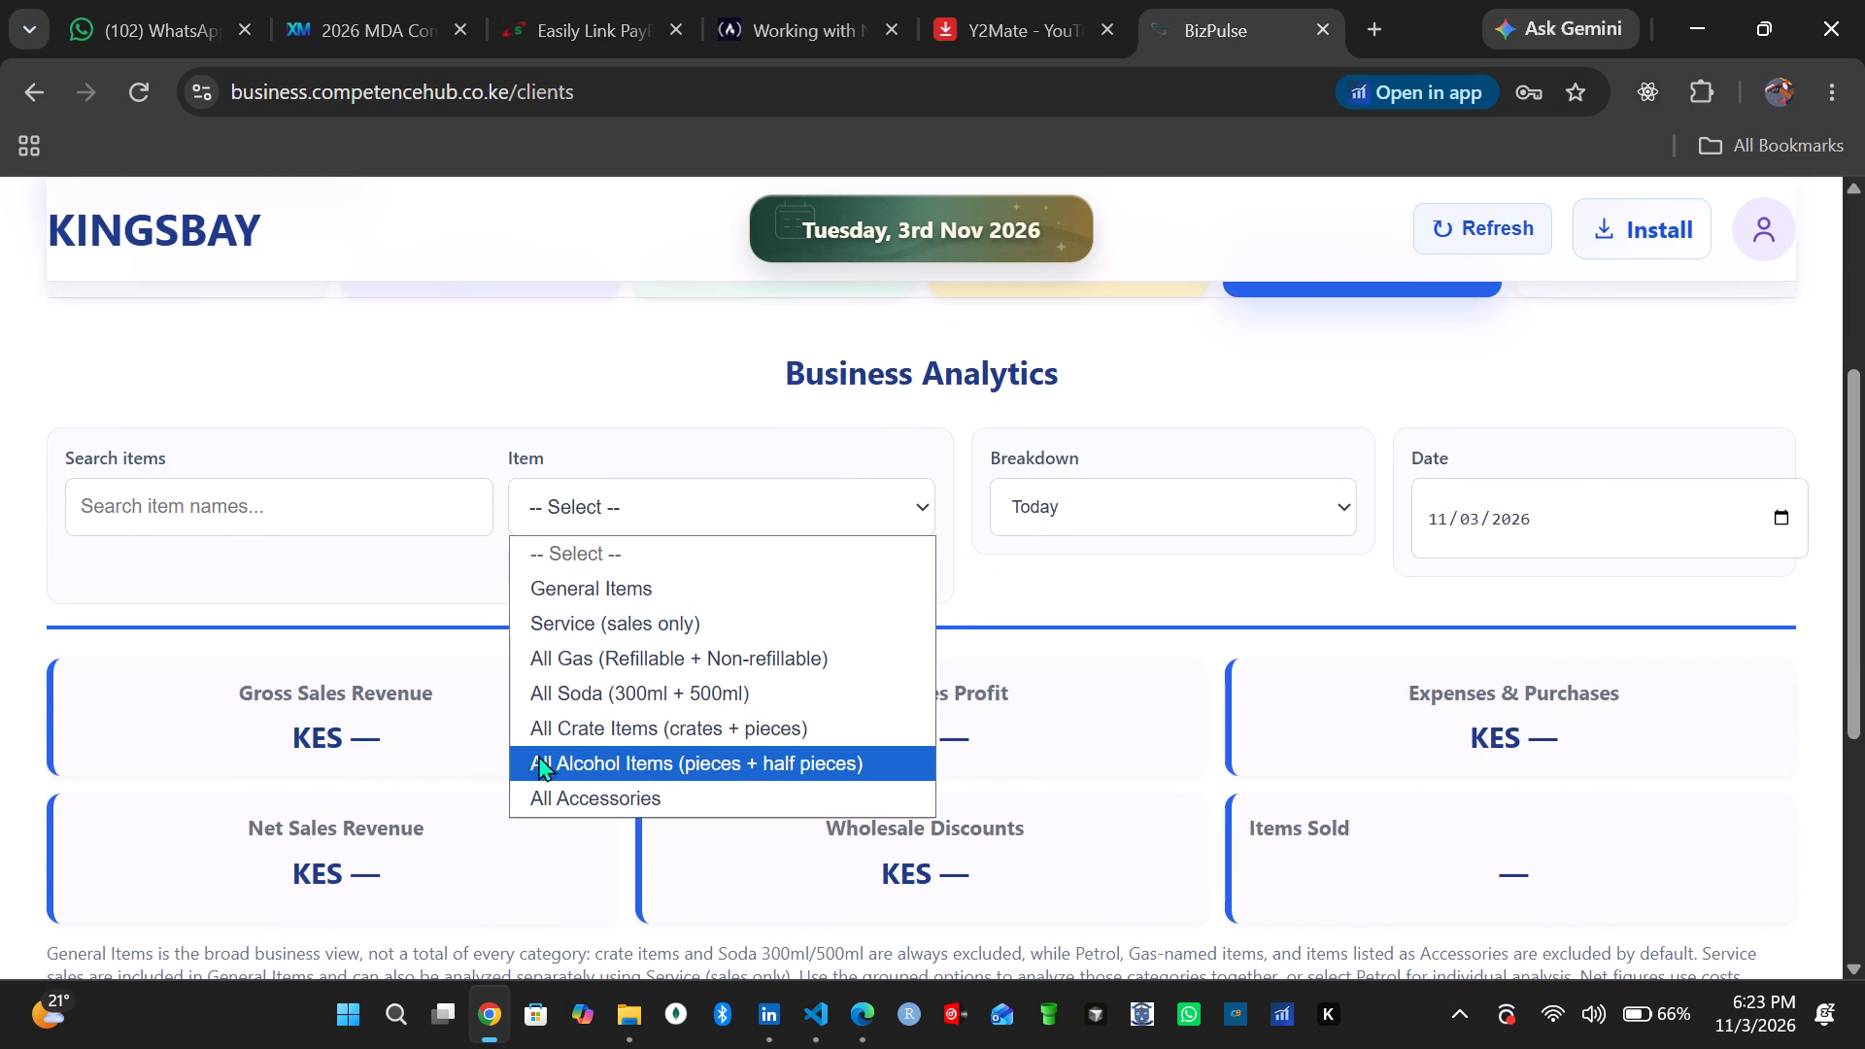
left_click(660, 763)
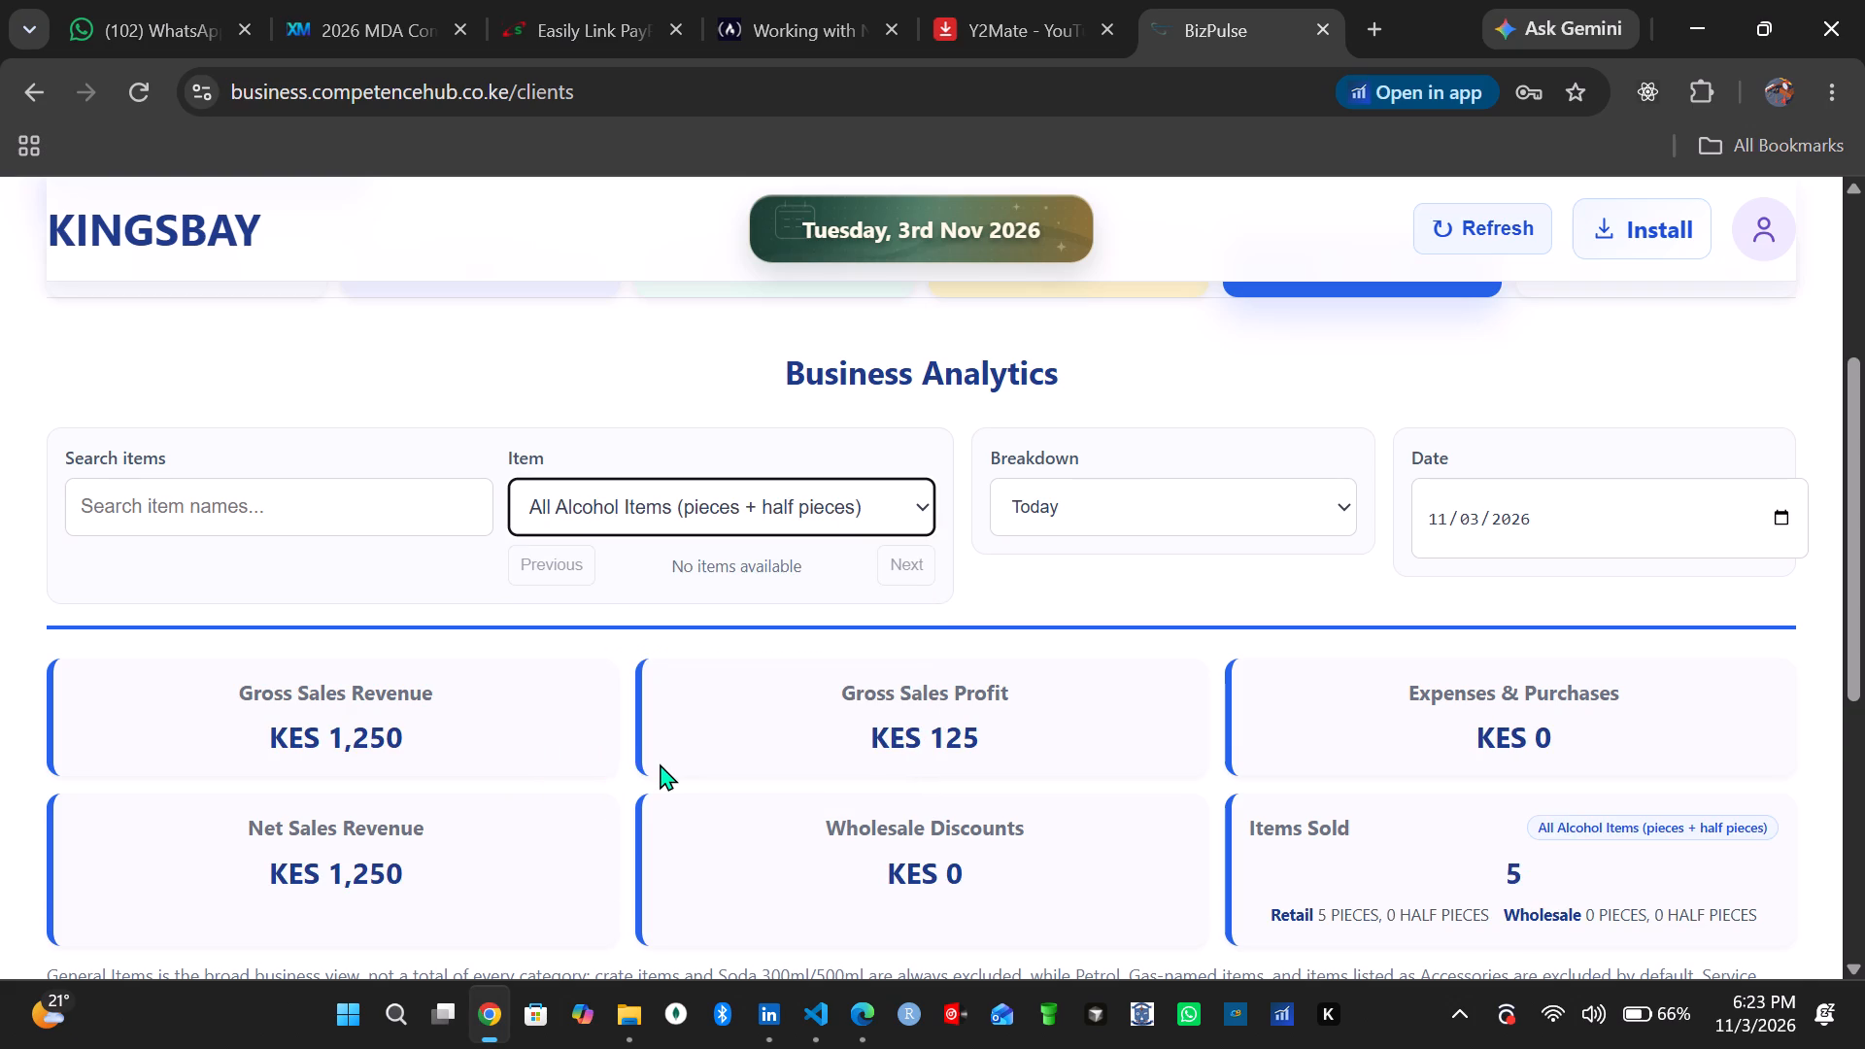
scroll(882, 745, "down", 3)
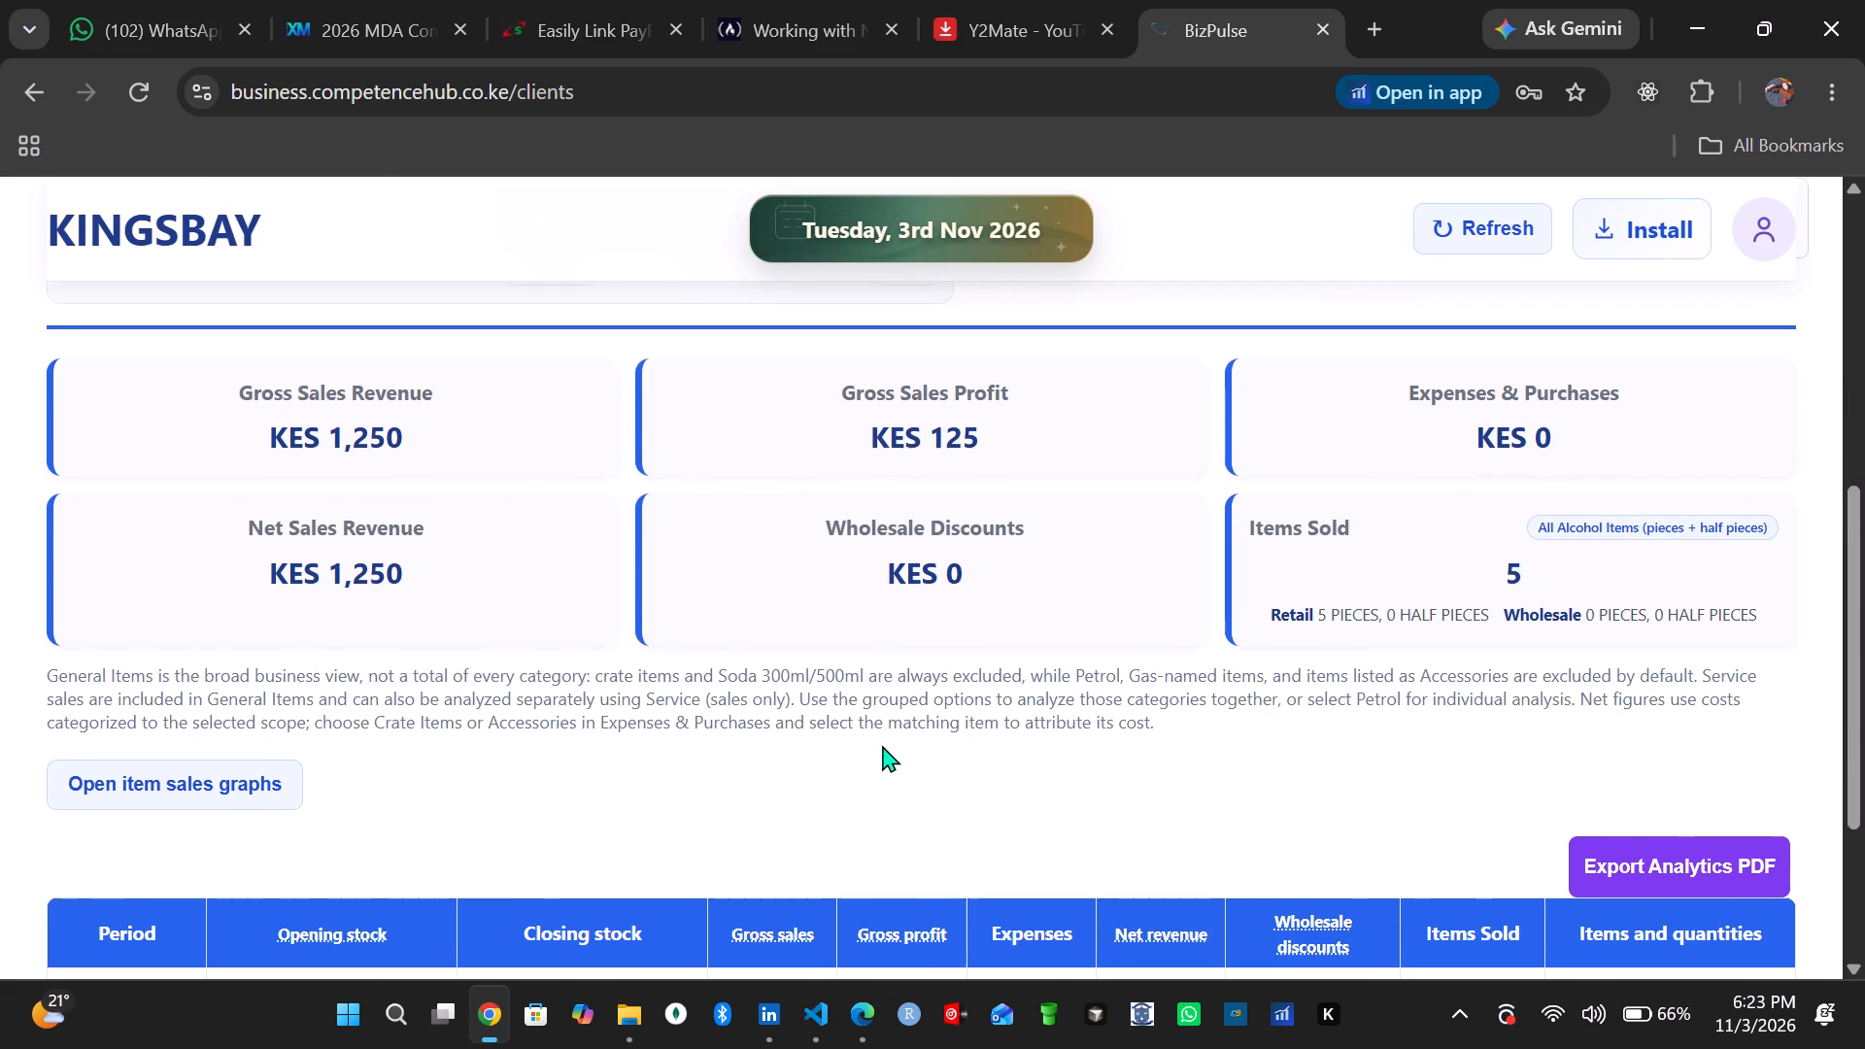
scroll(882, 745, "down", 1)
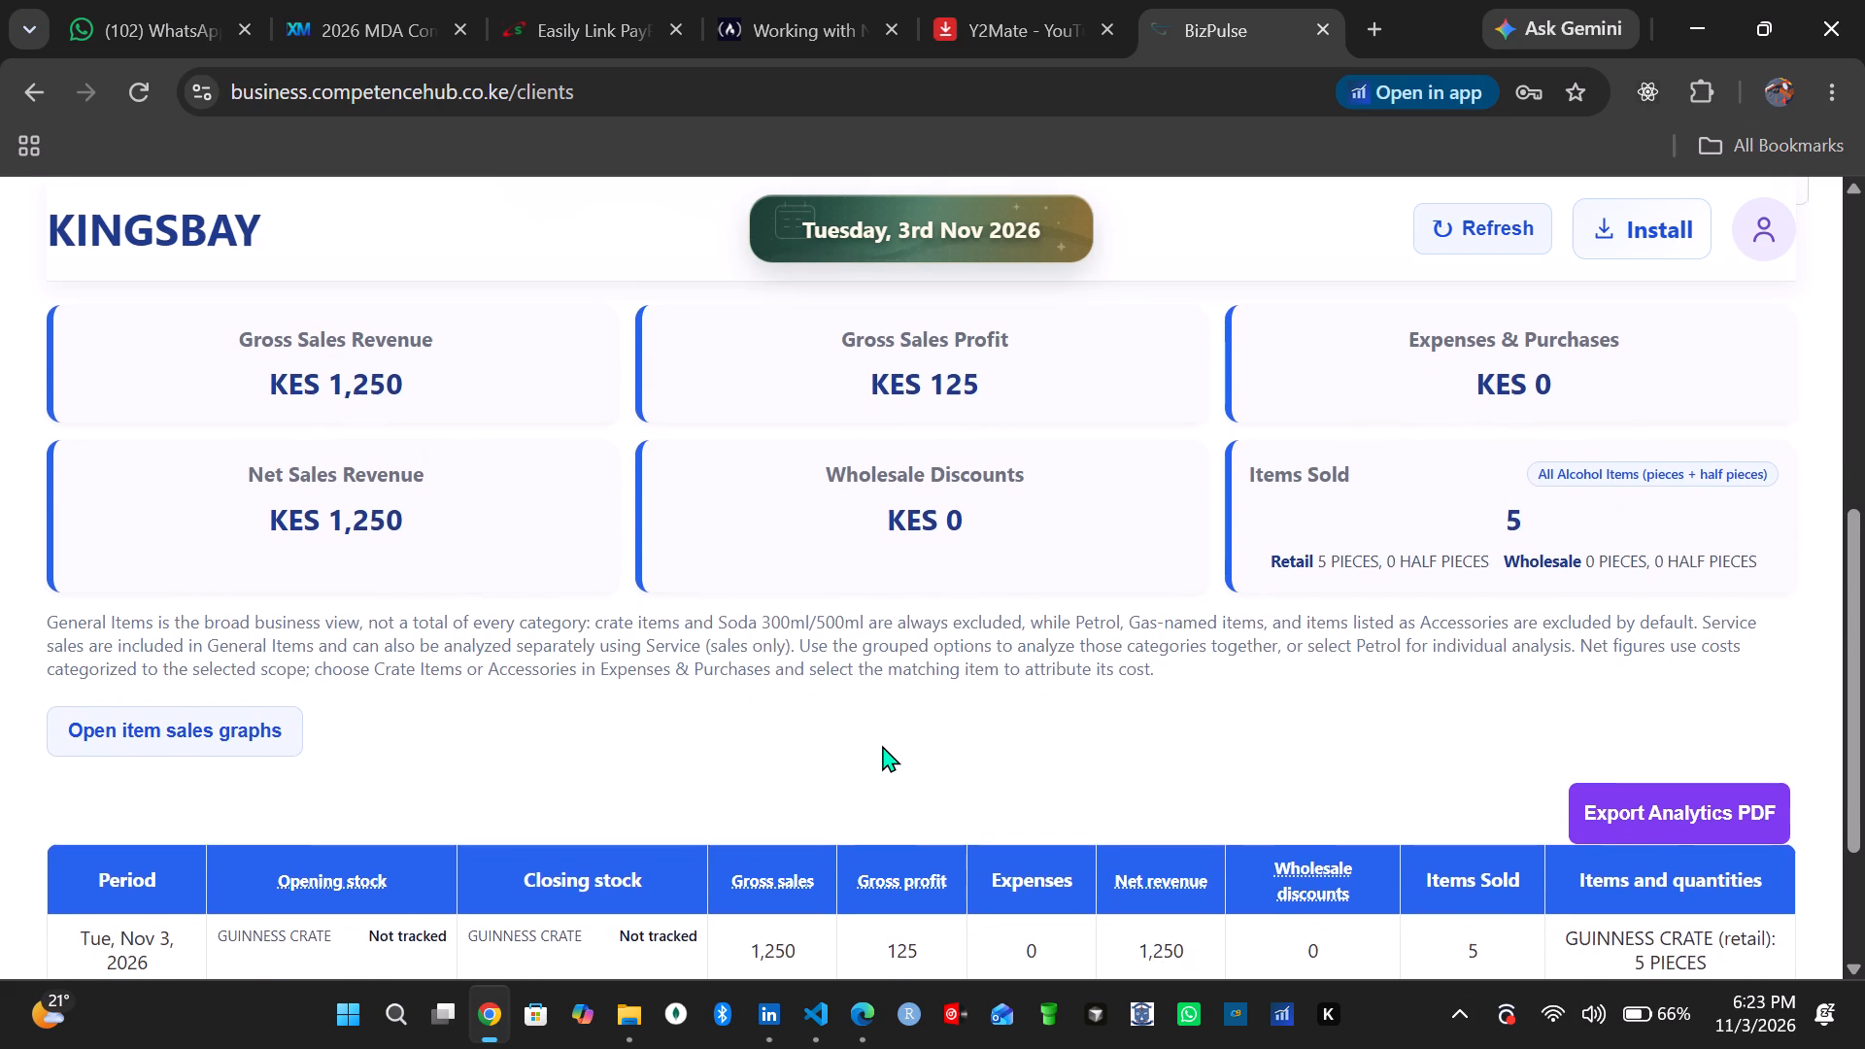
scroll(882, 745, "down", 3)
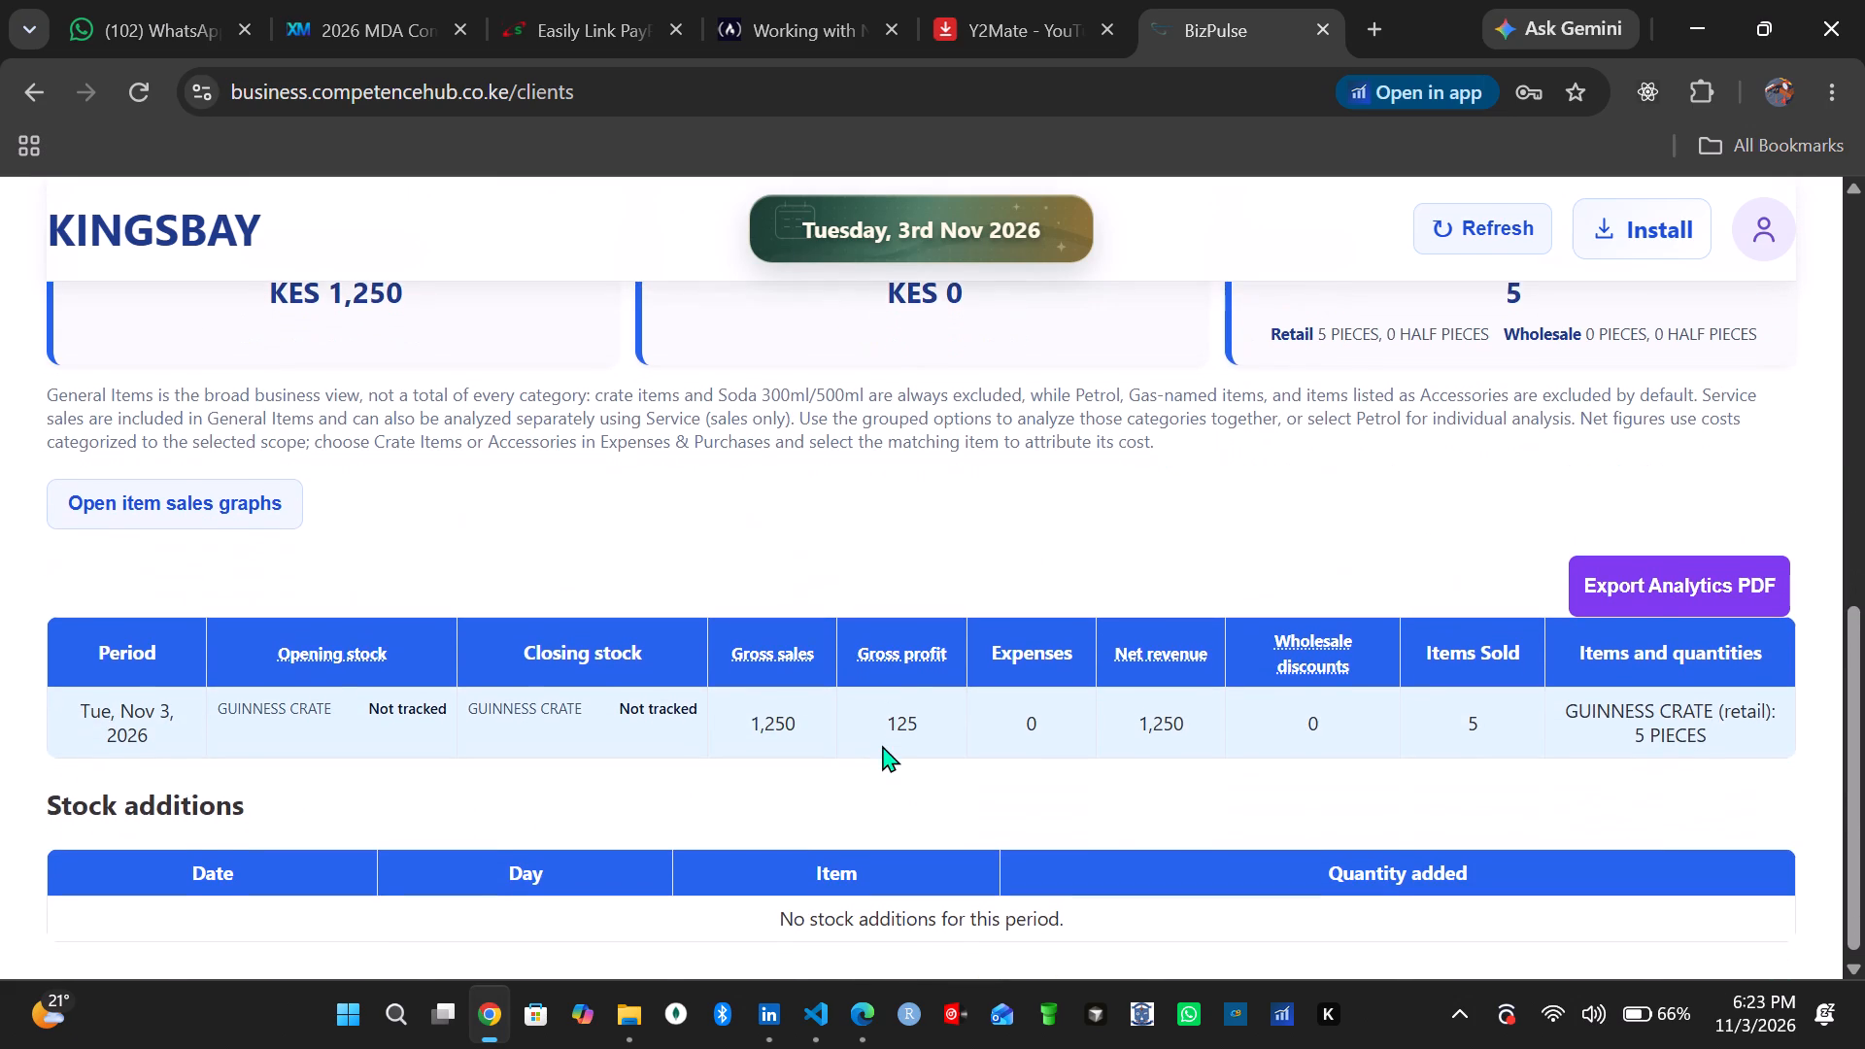
scroll(882, 745, "up", 8)
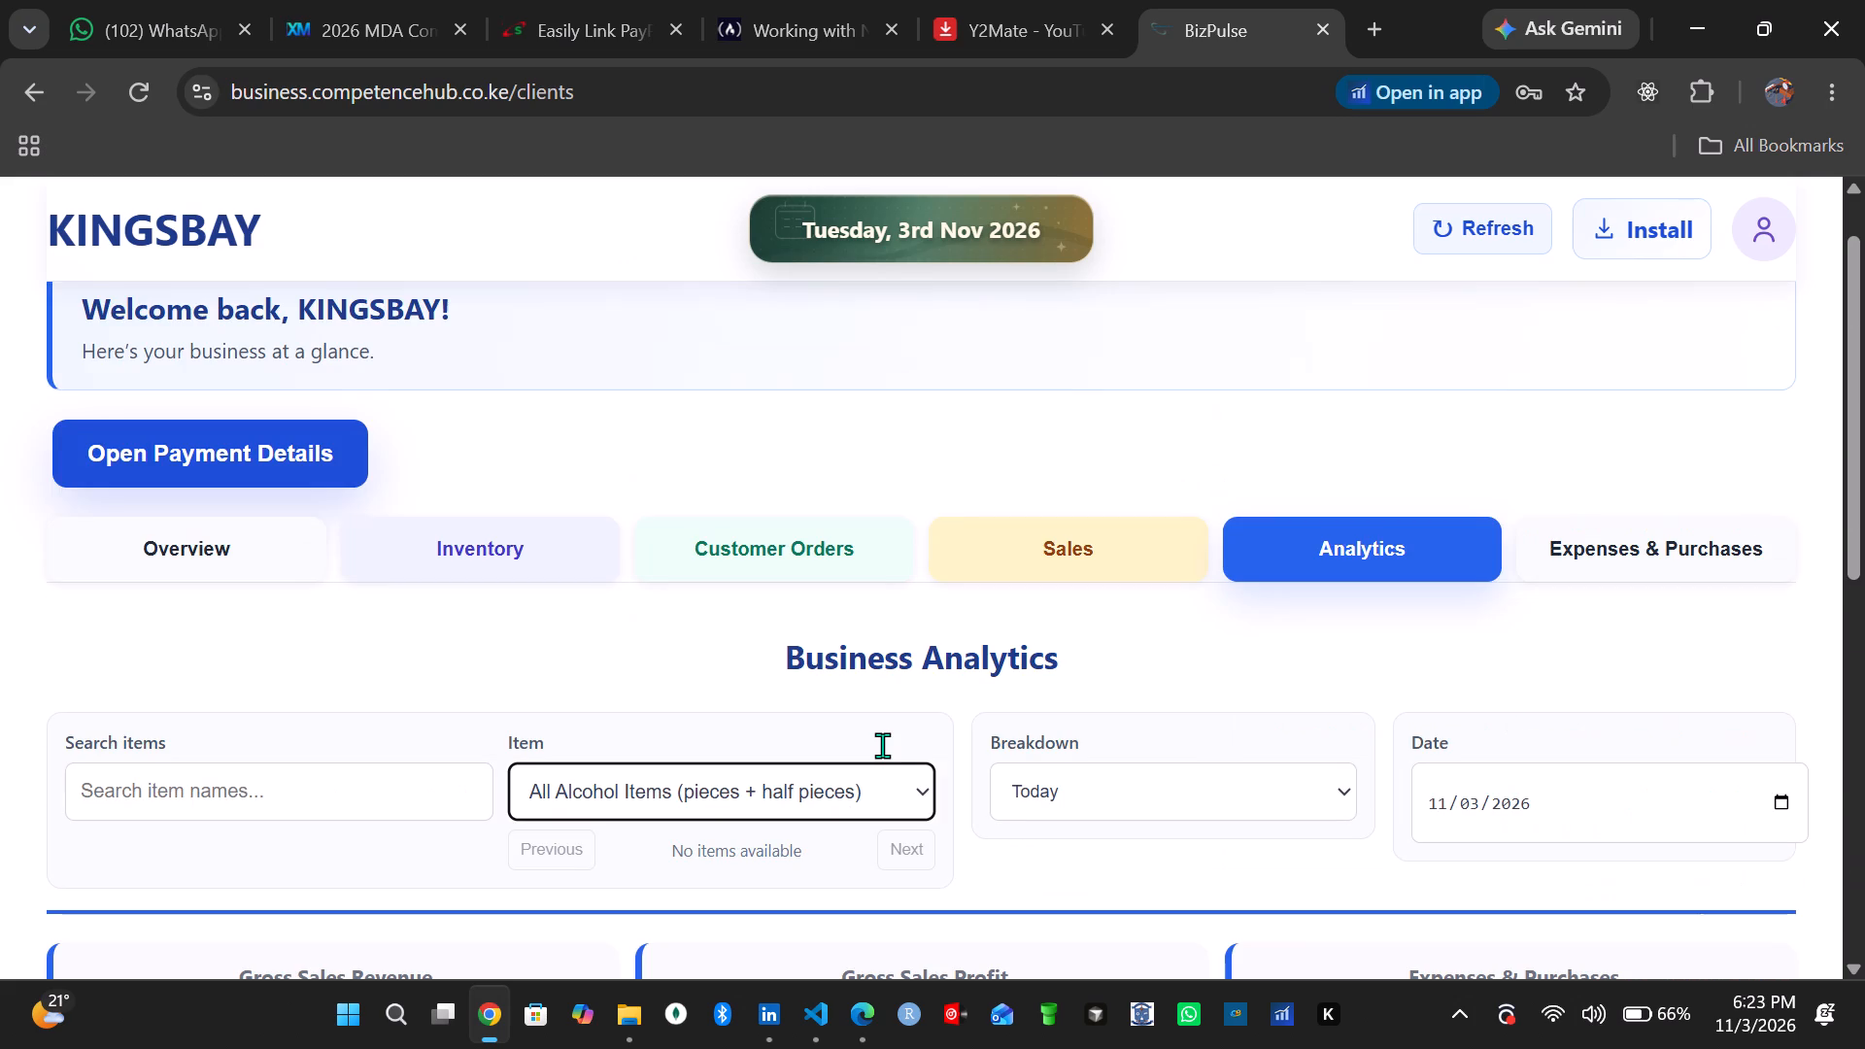
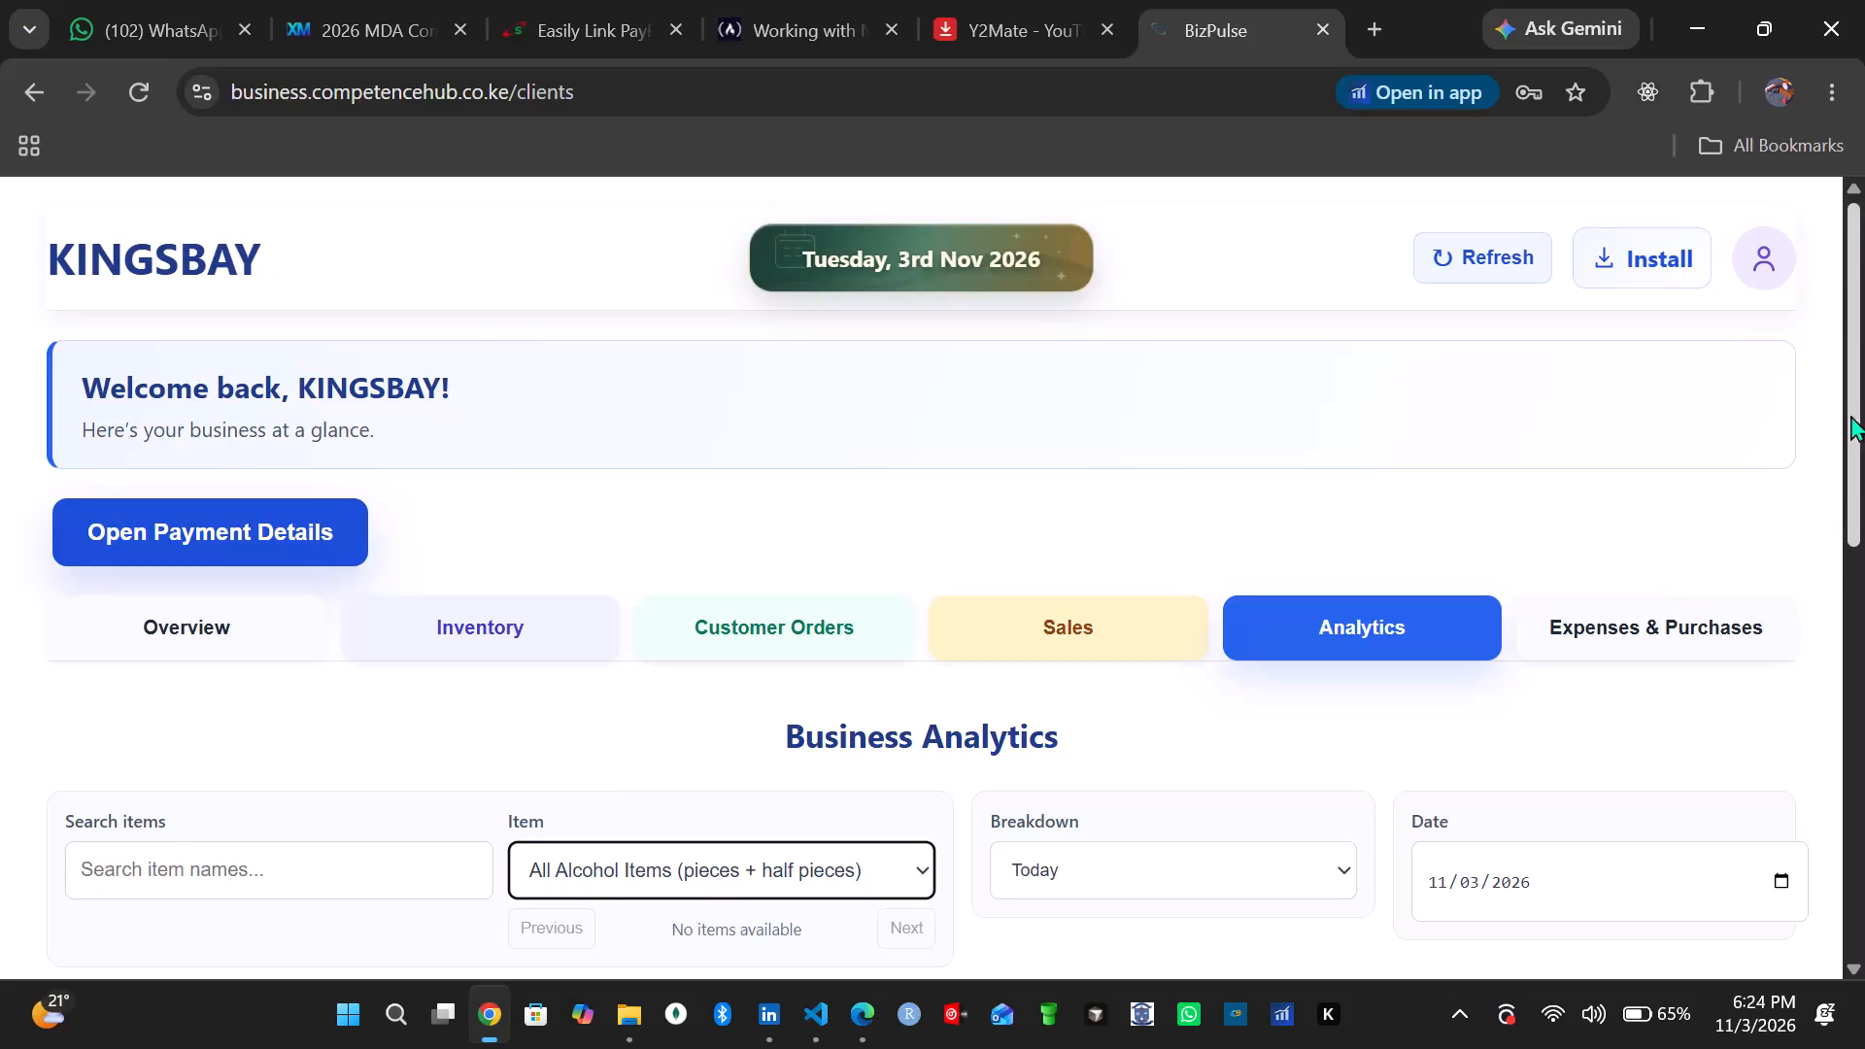
Search for an item beginning with "ba" in the Sales entry form.
left_click_drag(1844, 419, 1864, 409)
left_click_drag(1864, 409, 1864, 273)
left_click(1102, 614)
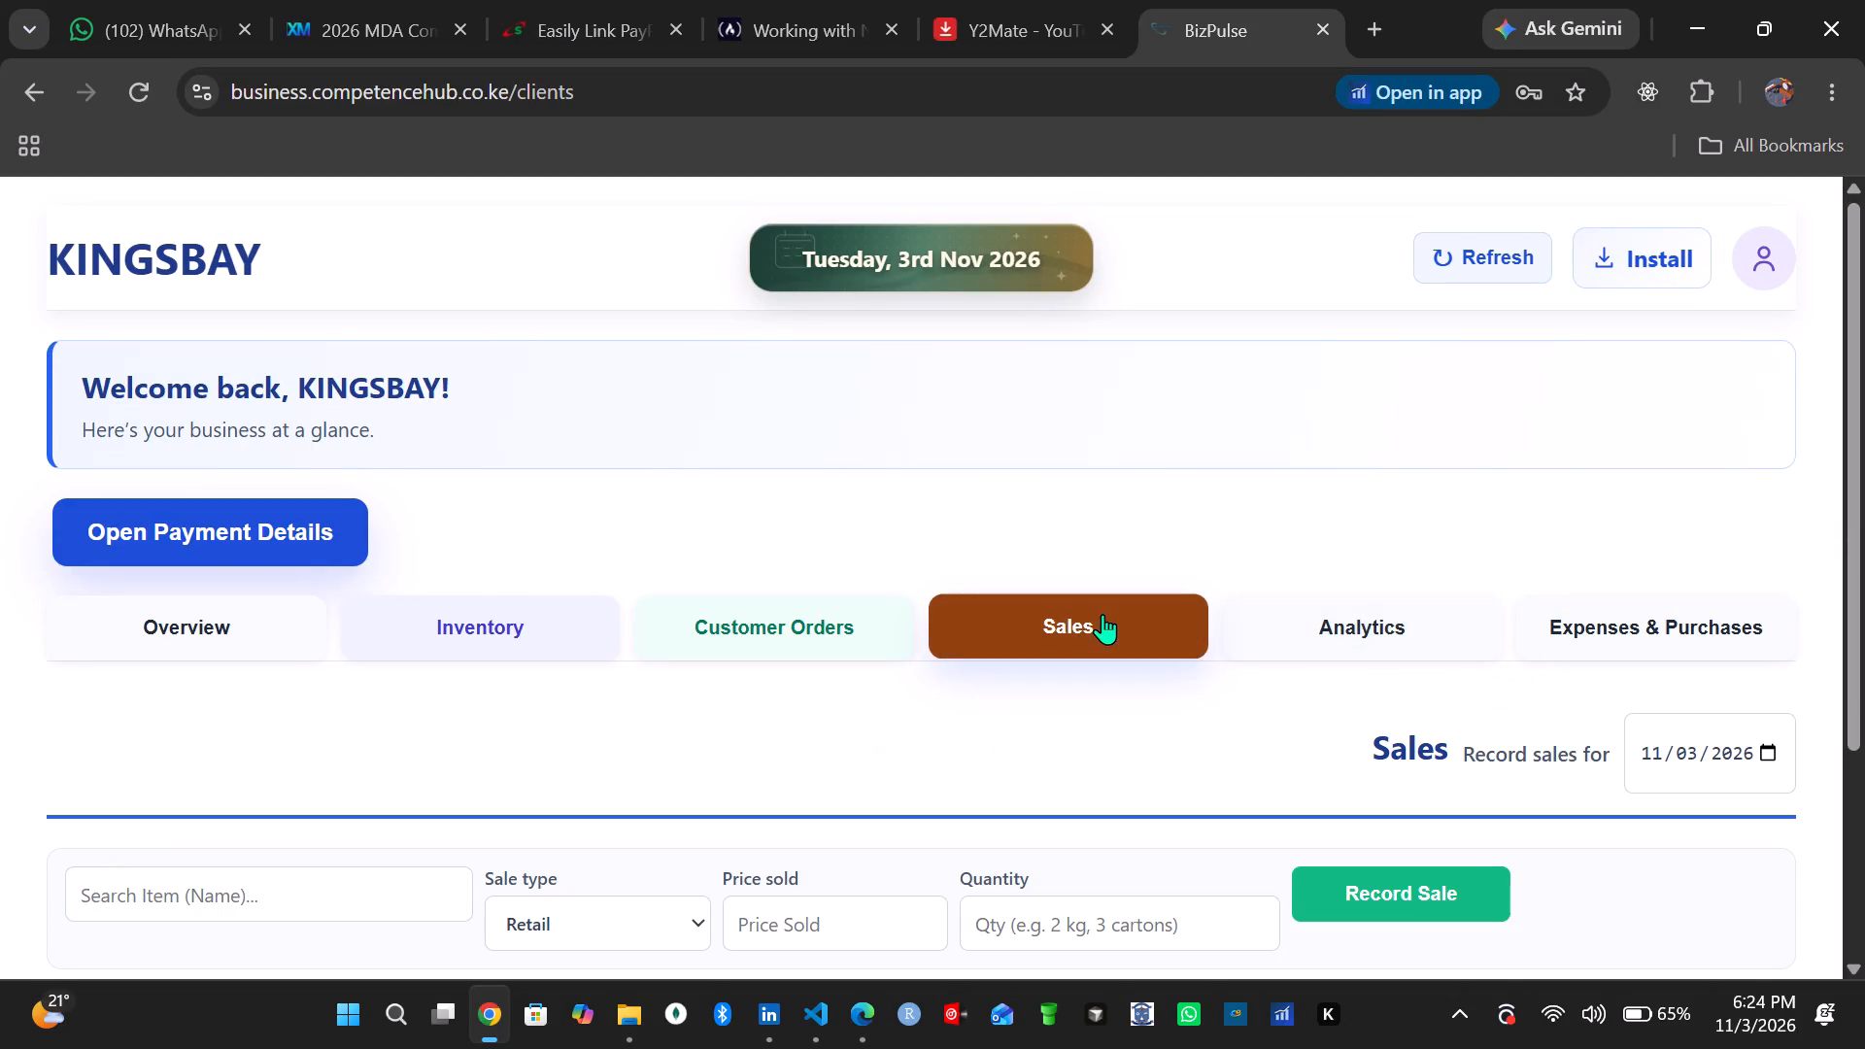
left_click(220, 907)
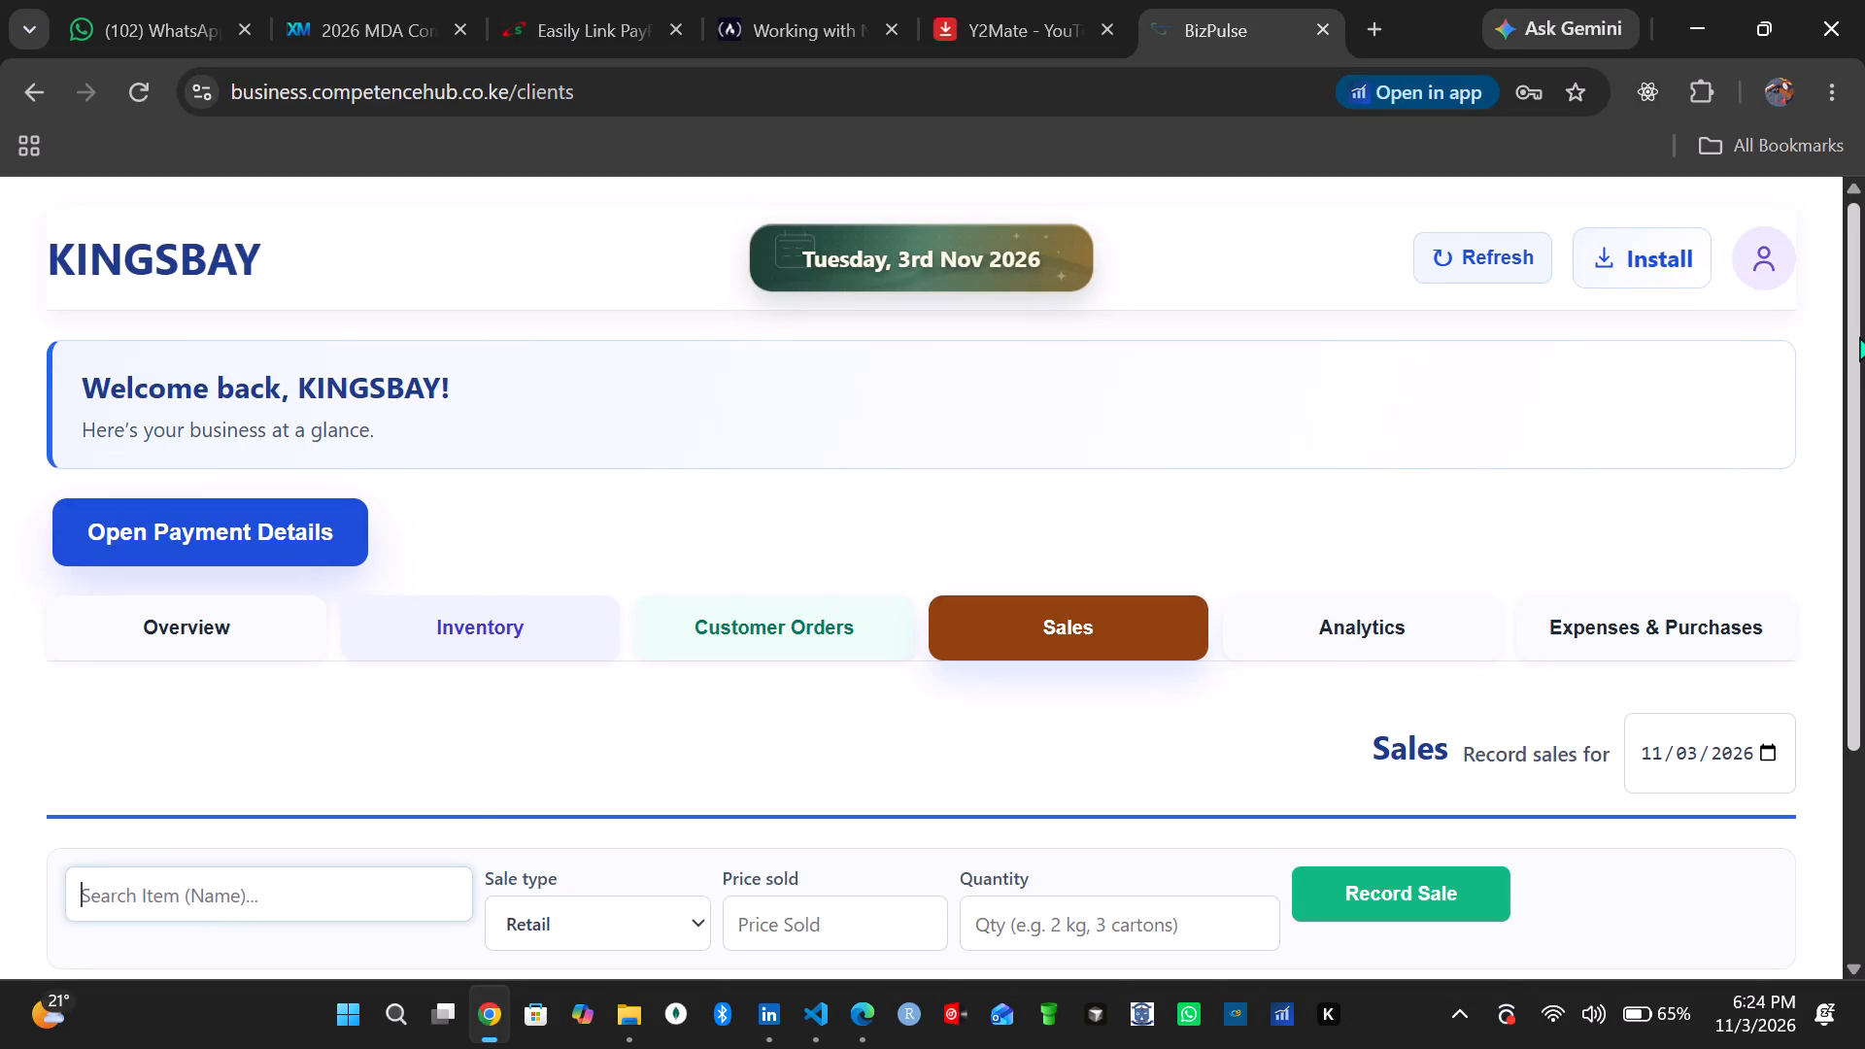
left_click_drag(1859, 336, 1864, 458)
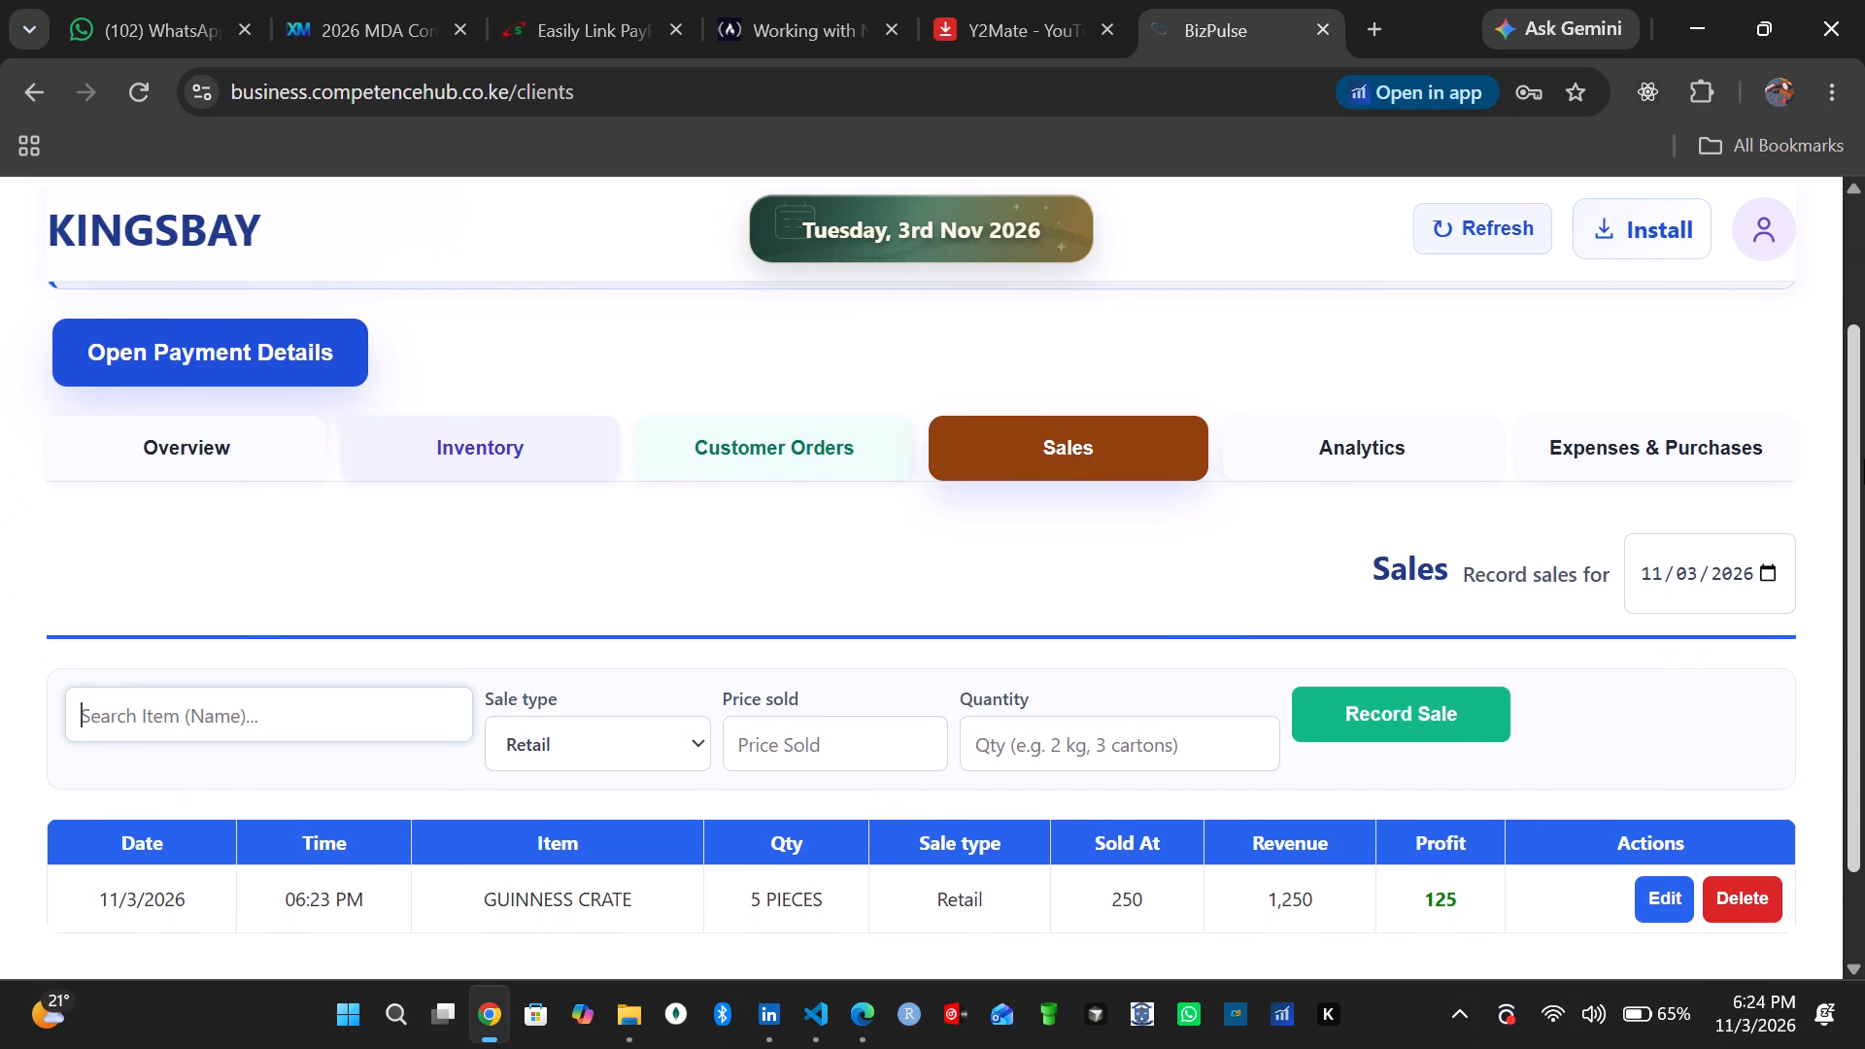
key("b")
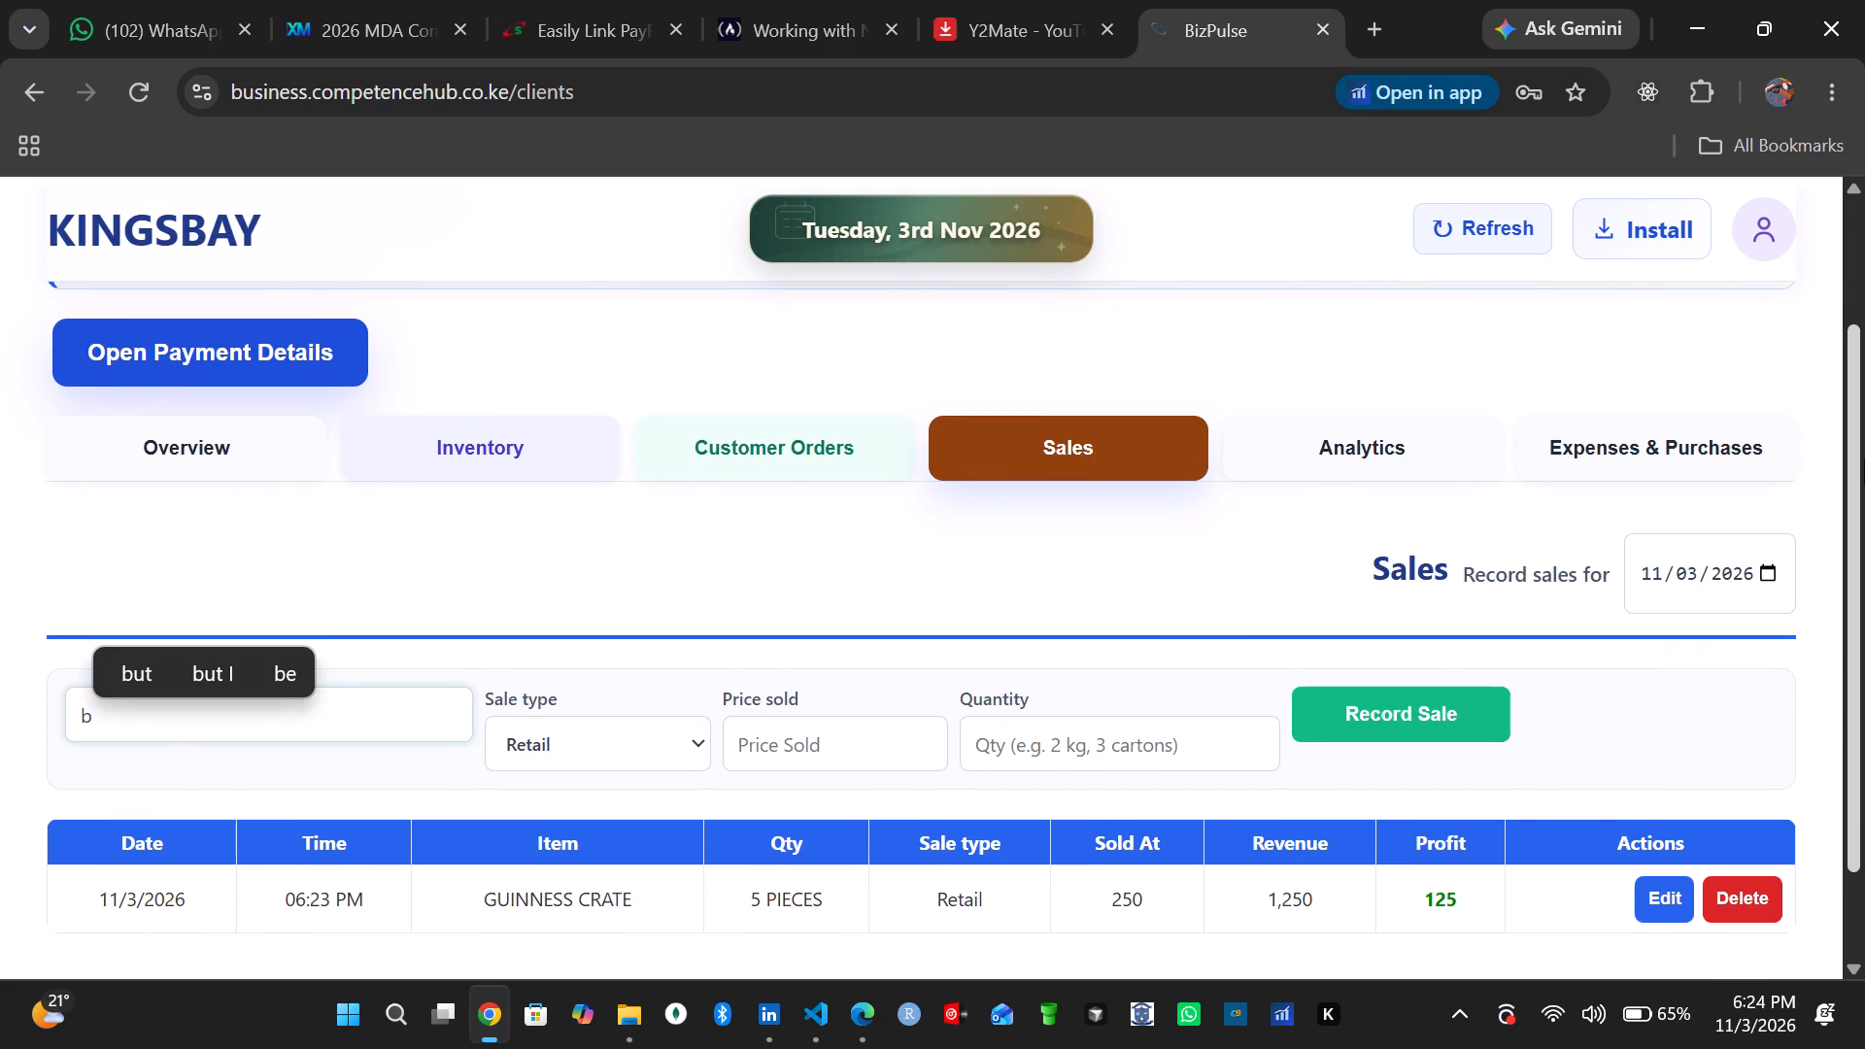
key("a")
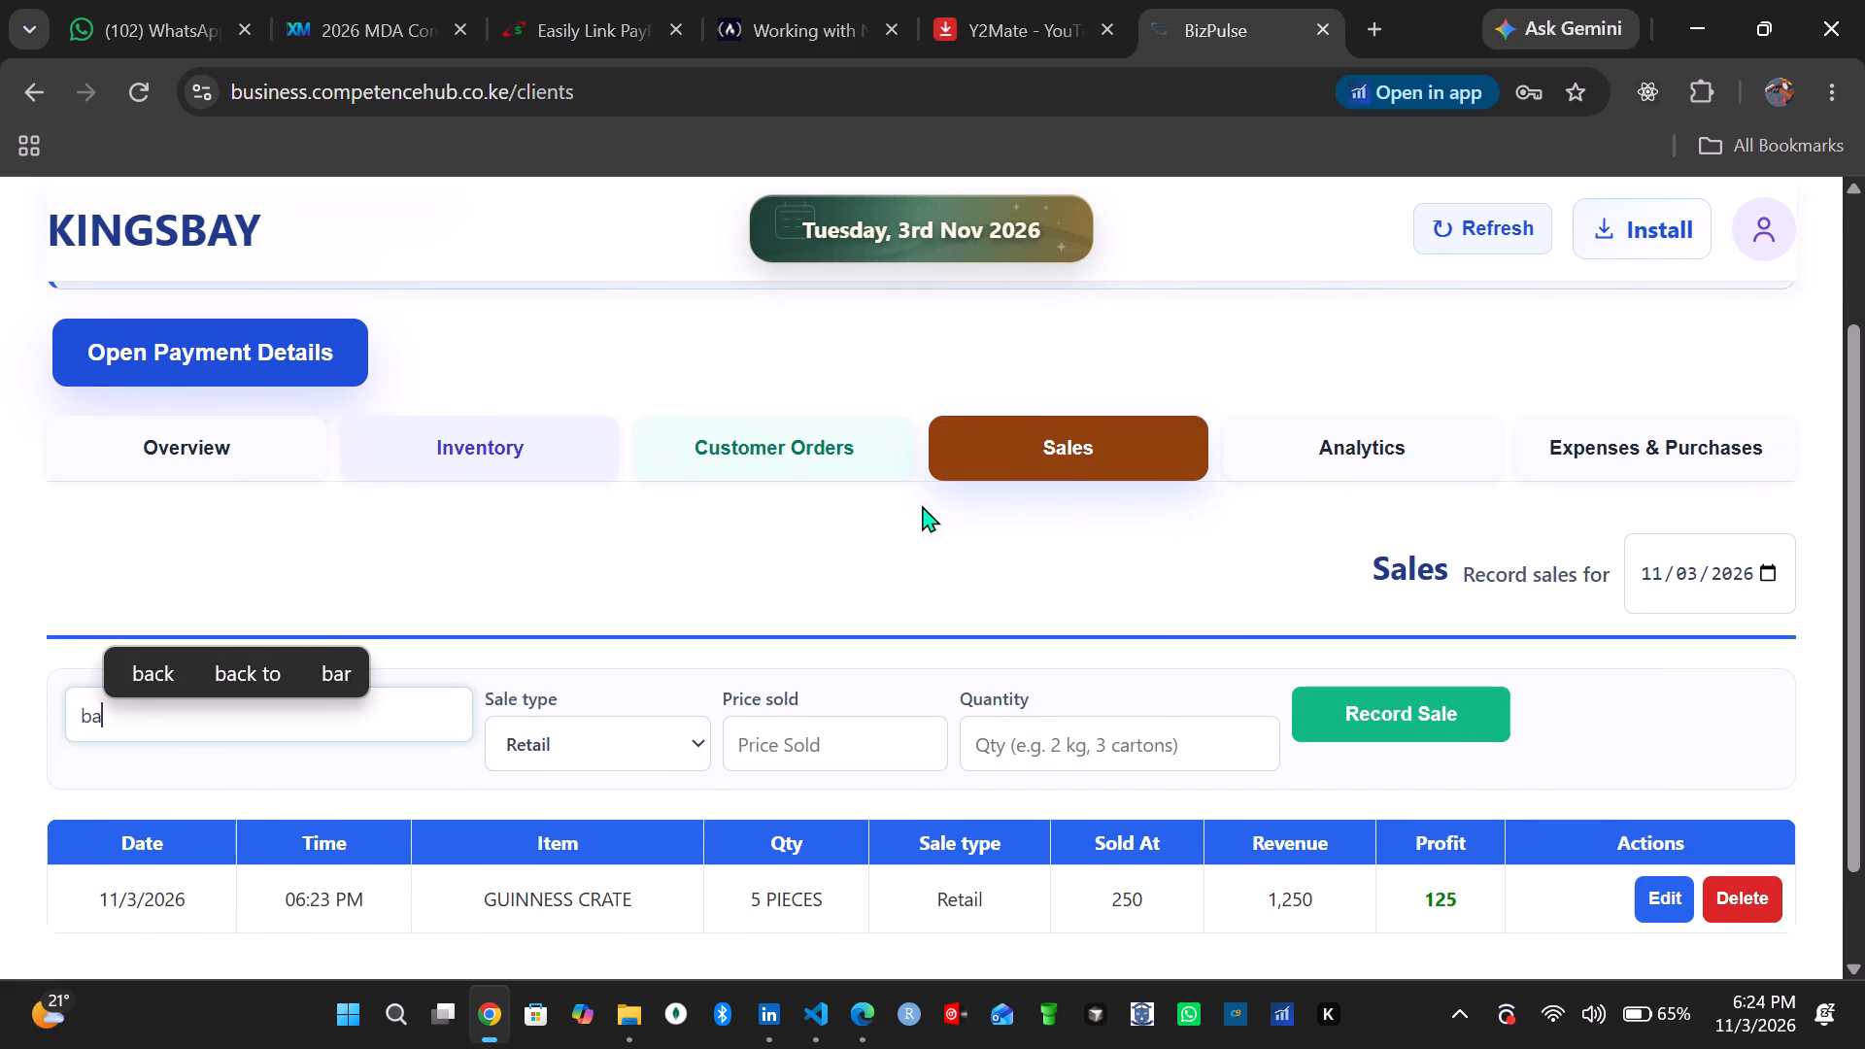
Review the available alcohol crate presets in Inventory without choosing one.
left_click(446, 446)
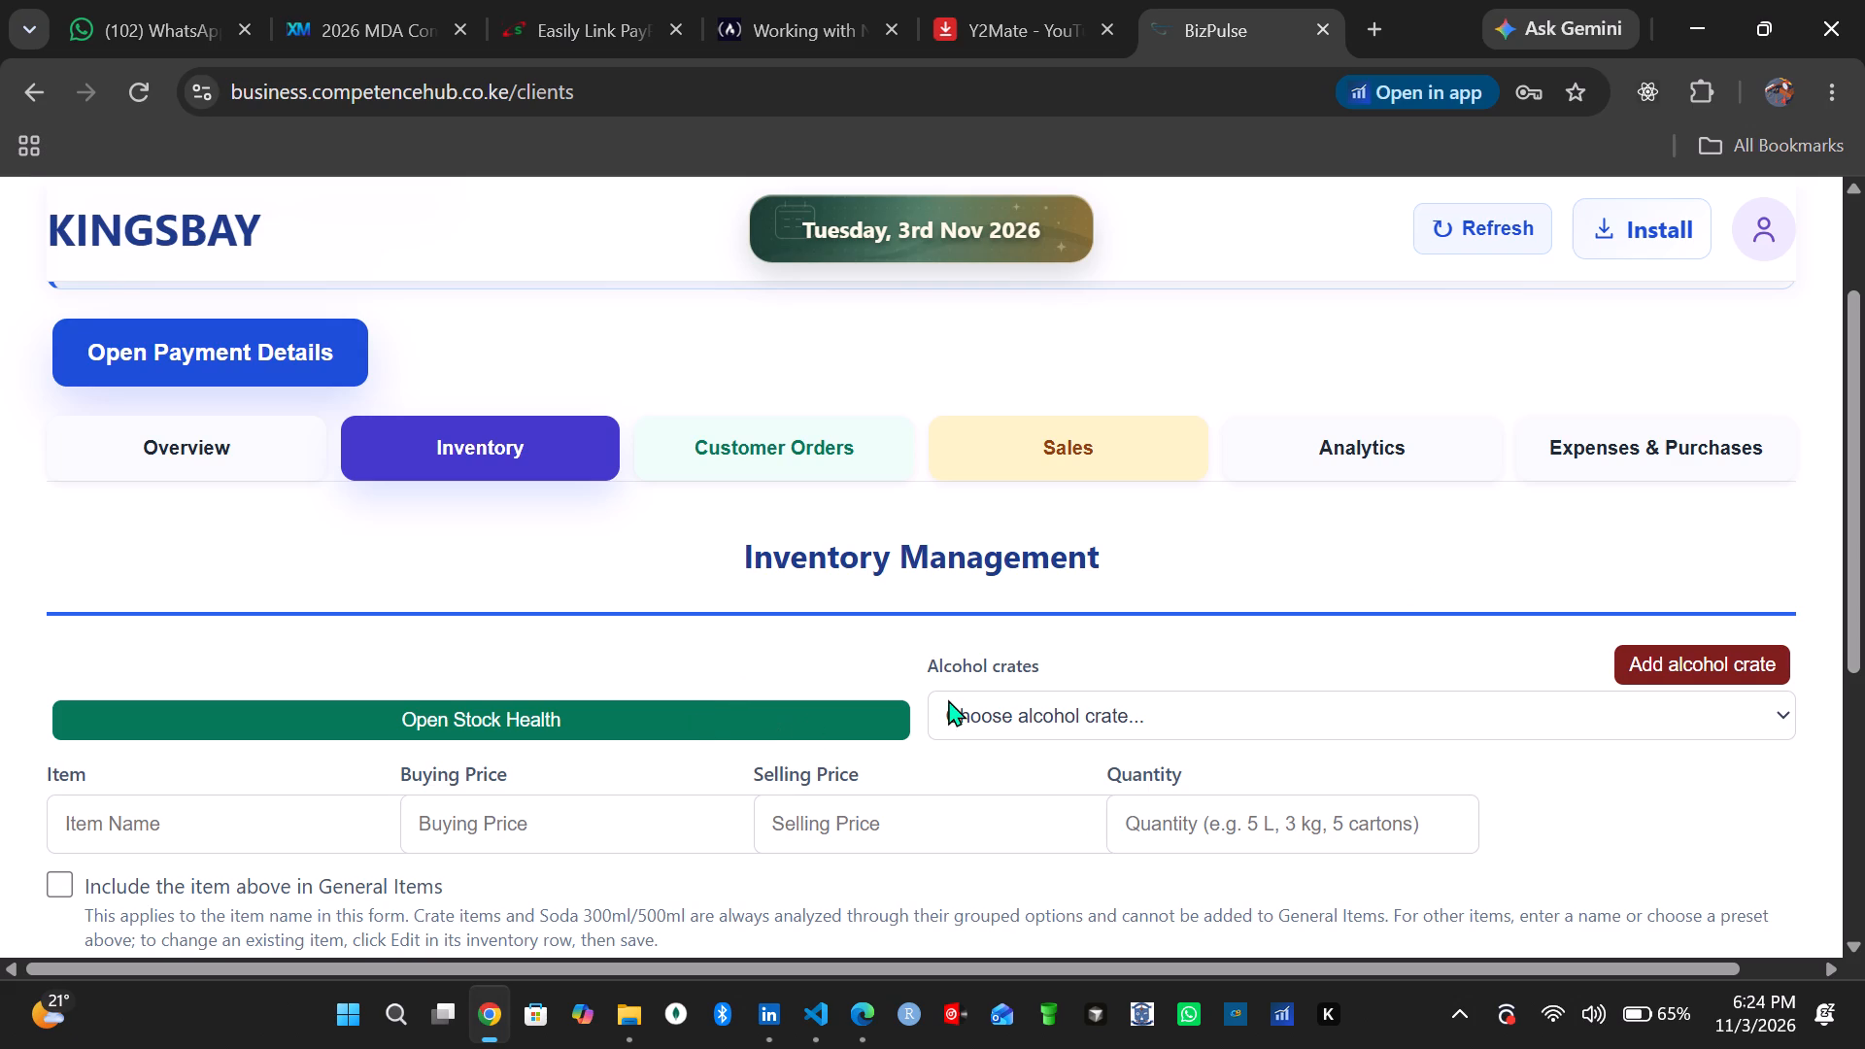
left_click(1289, 710)
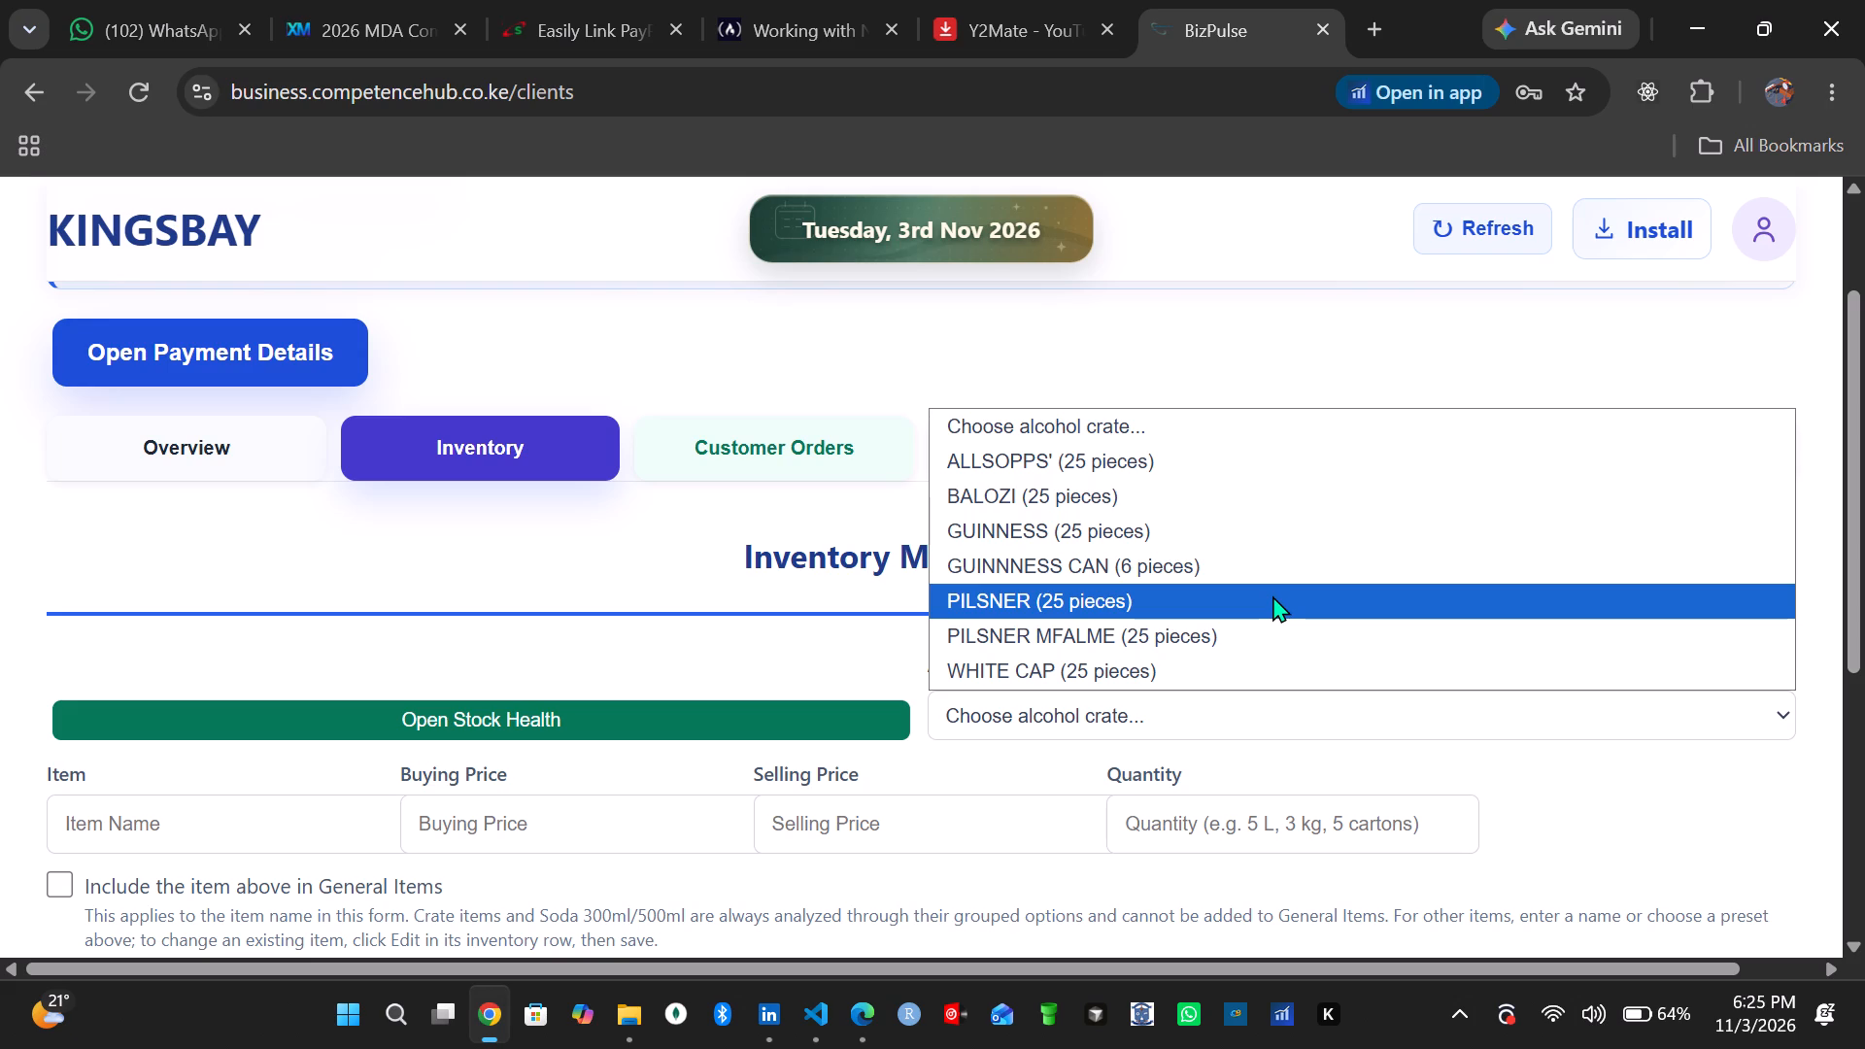
left_click(1353, 340)
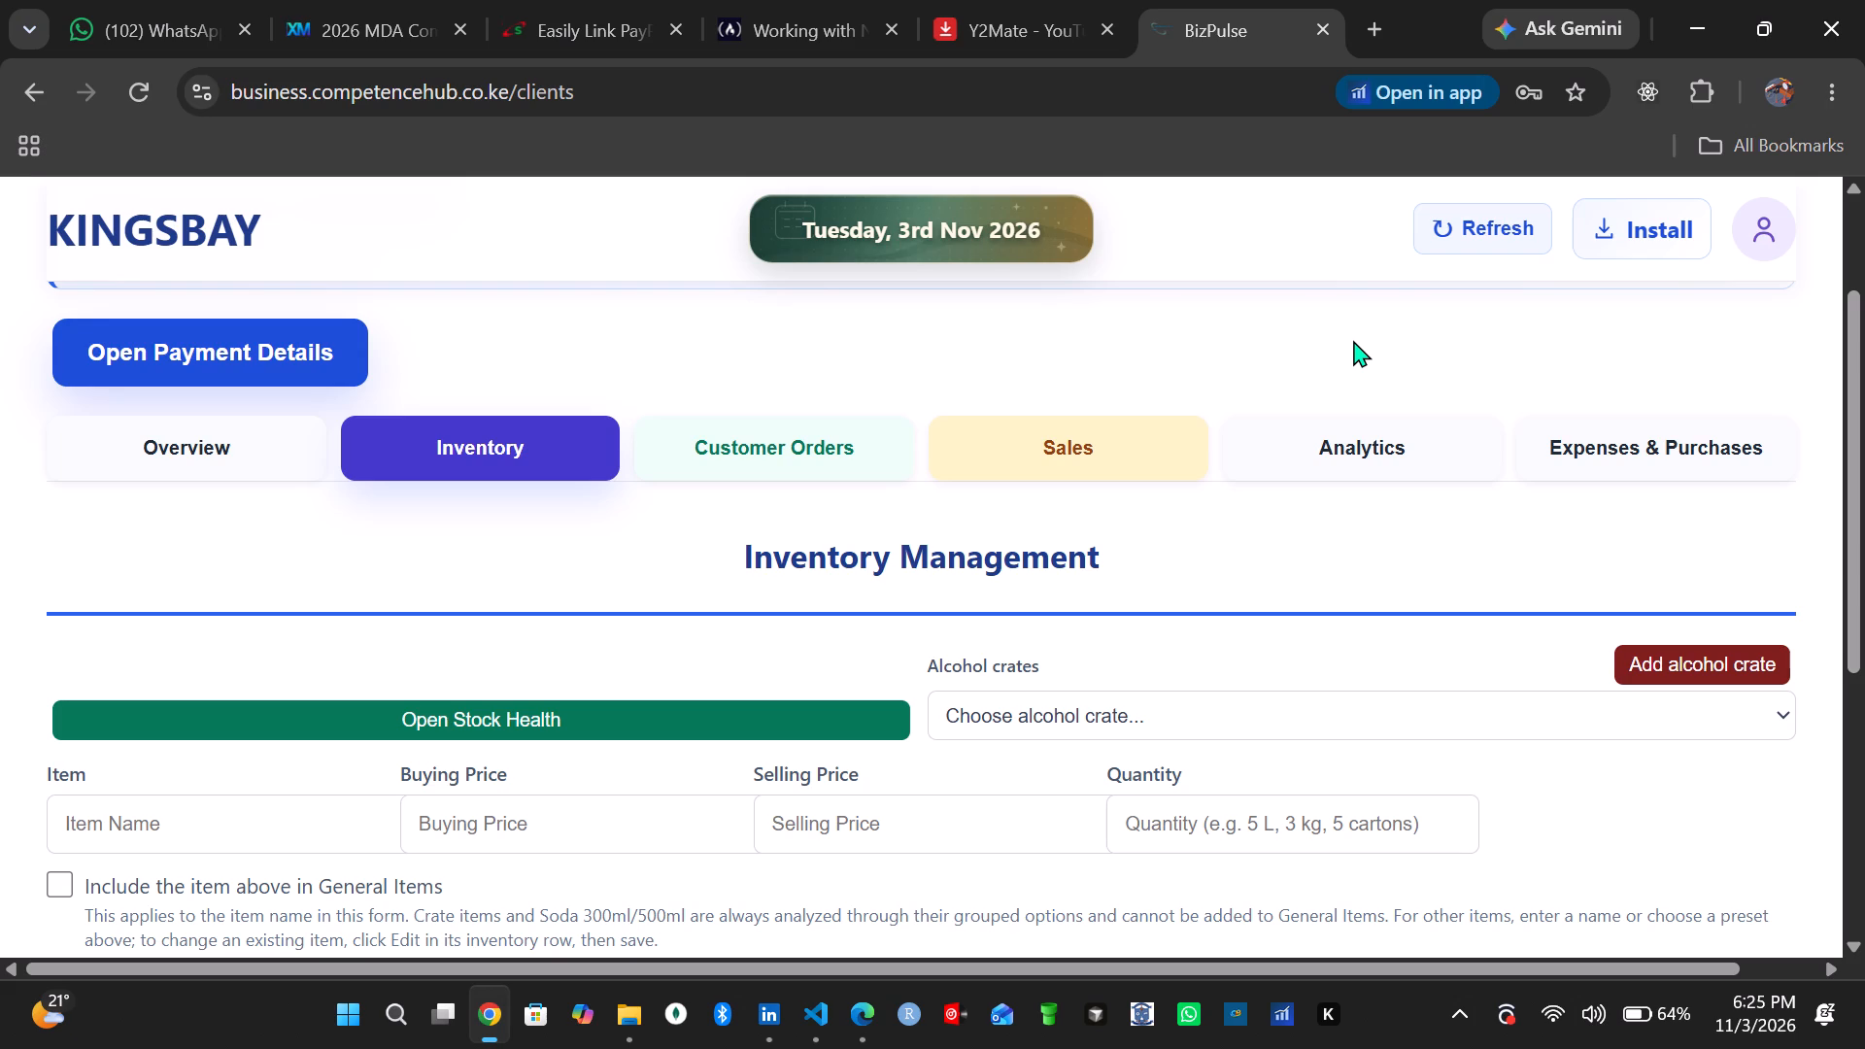